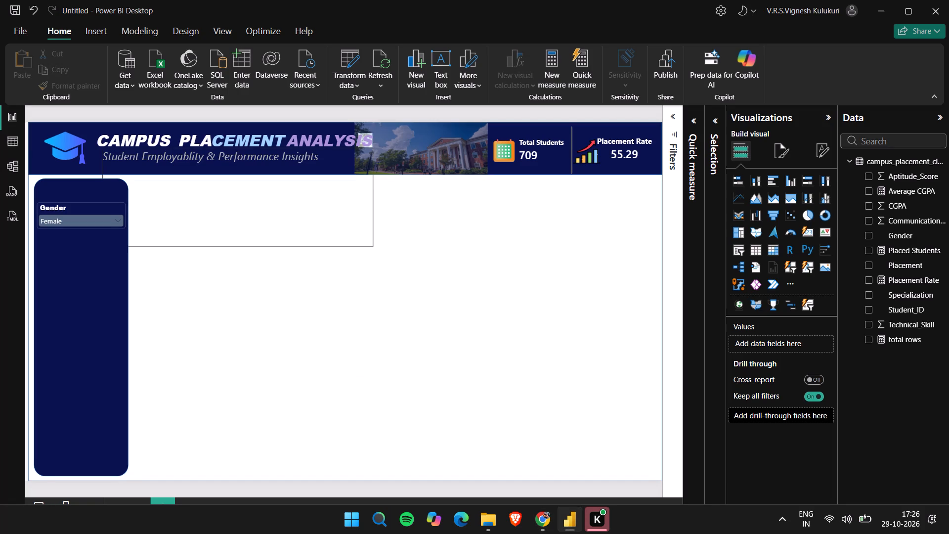
click(90, 207)
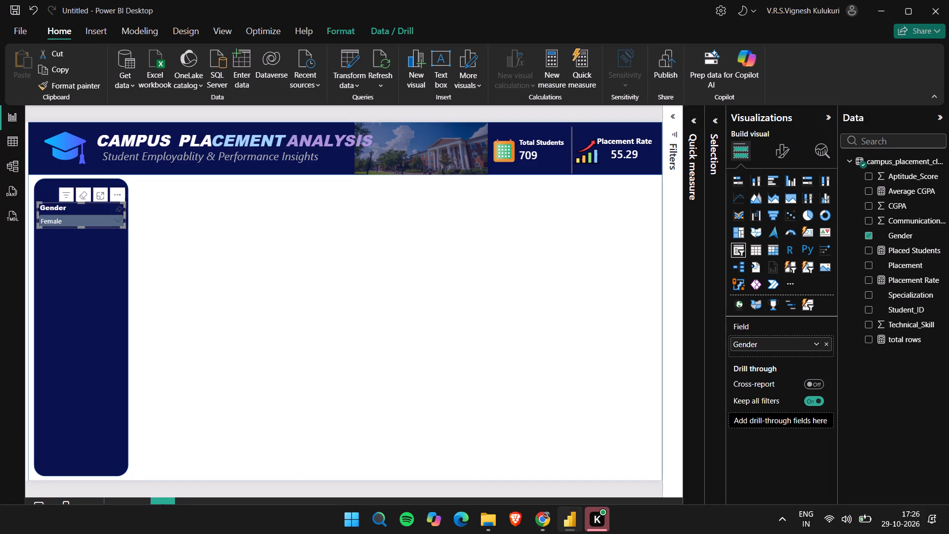
click(786, 146)
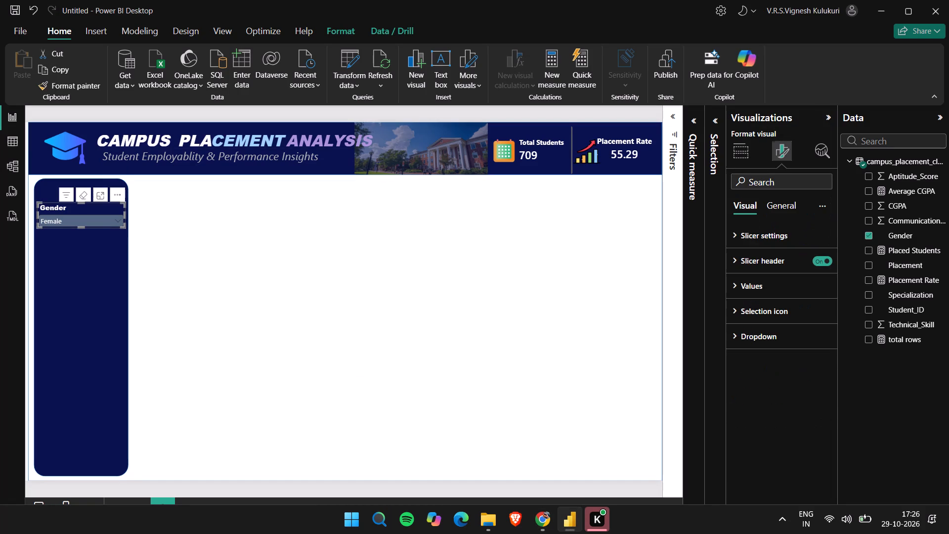
click(747, 261)
scroll(775, 357, down, 1)
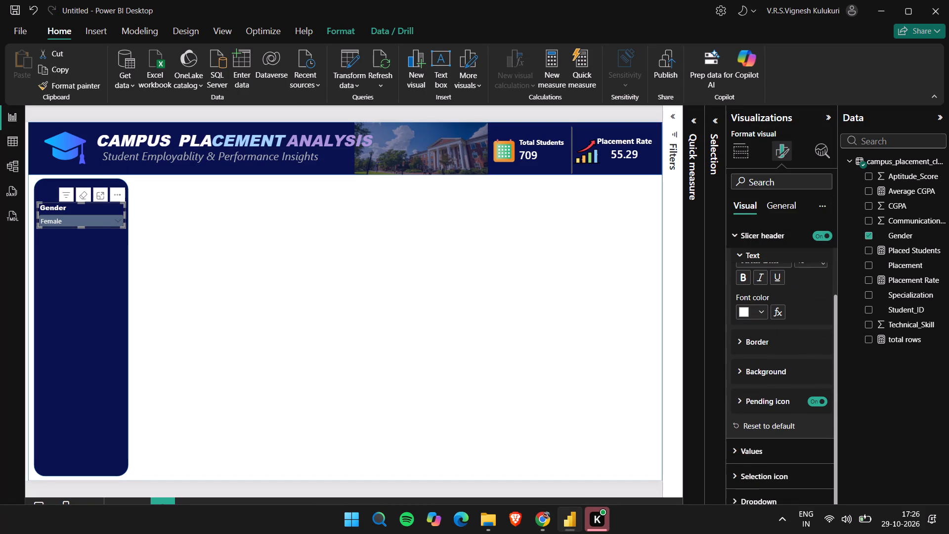
click(748, 447)
scroll(748, 447, down, 4)
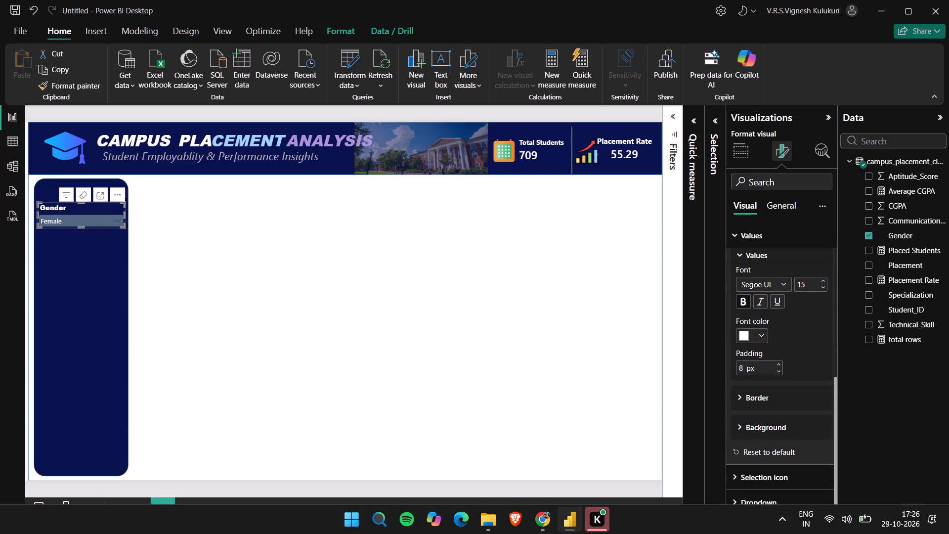
click(748, 397)
scroll(767, 404, down, 2)
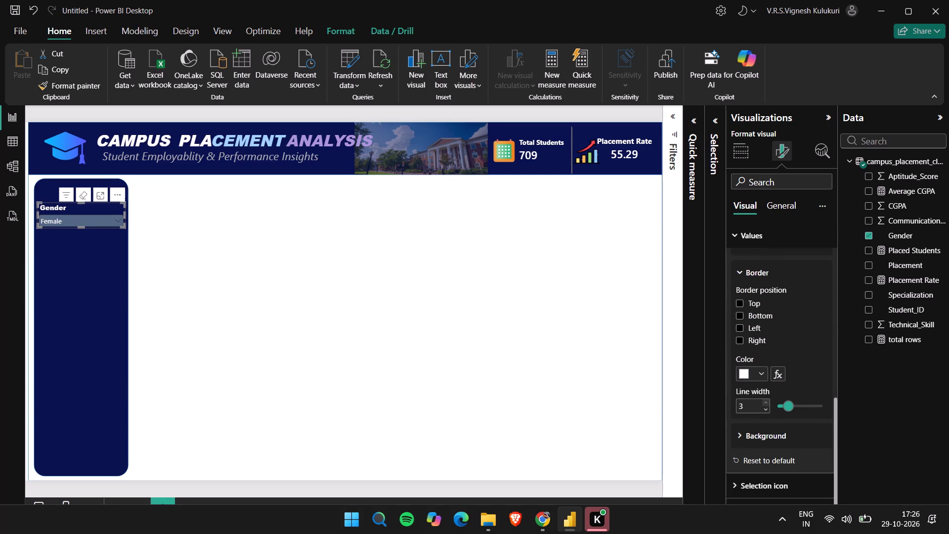
click(743, 427)
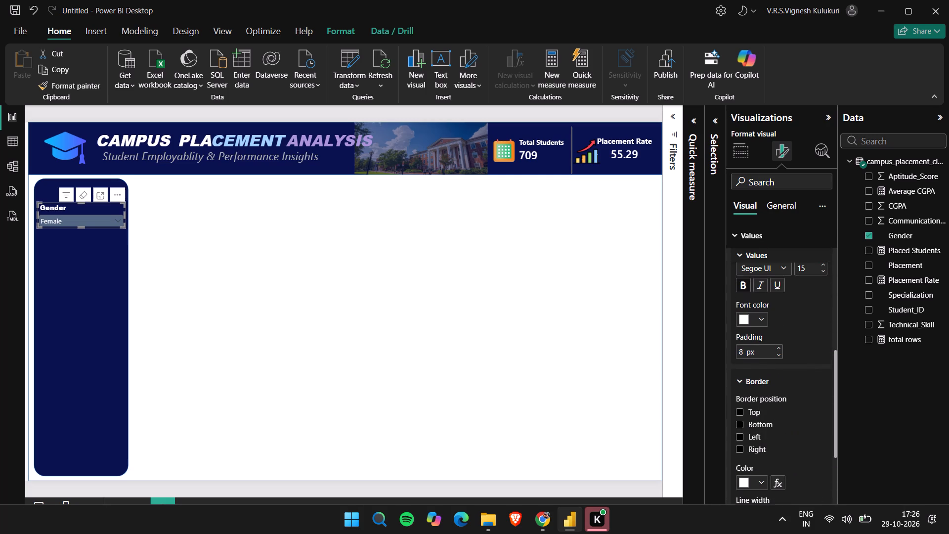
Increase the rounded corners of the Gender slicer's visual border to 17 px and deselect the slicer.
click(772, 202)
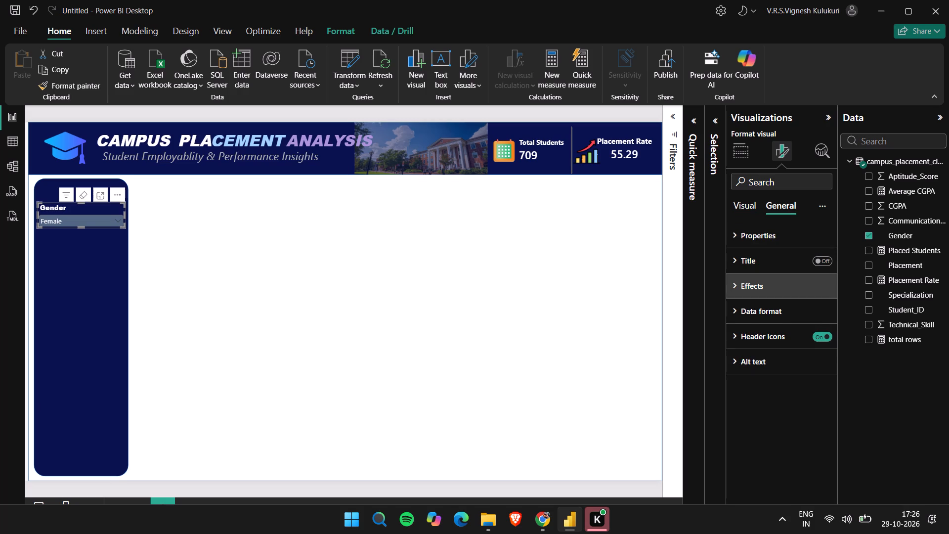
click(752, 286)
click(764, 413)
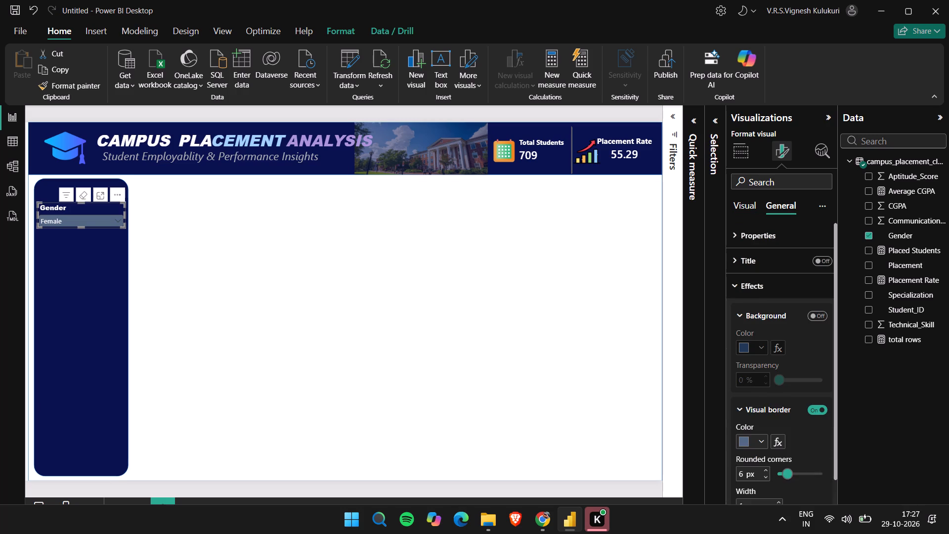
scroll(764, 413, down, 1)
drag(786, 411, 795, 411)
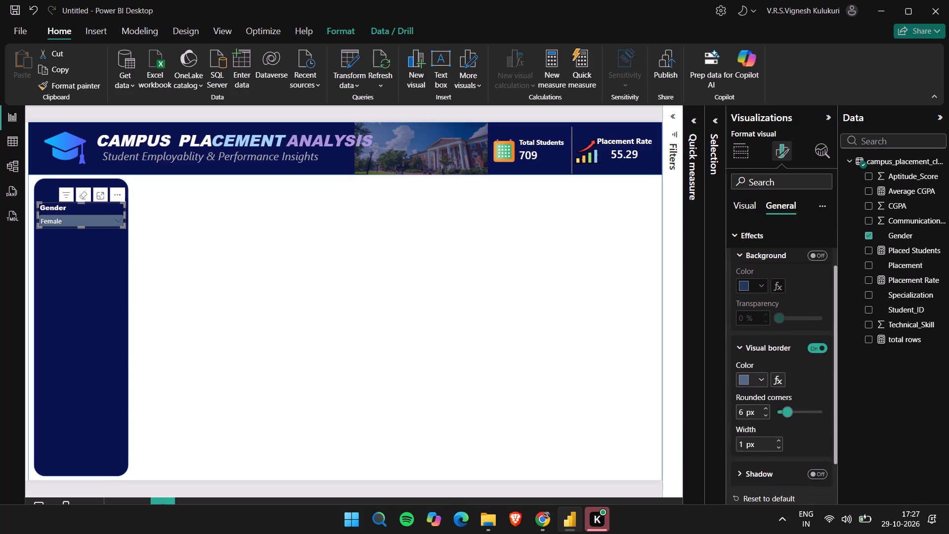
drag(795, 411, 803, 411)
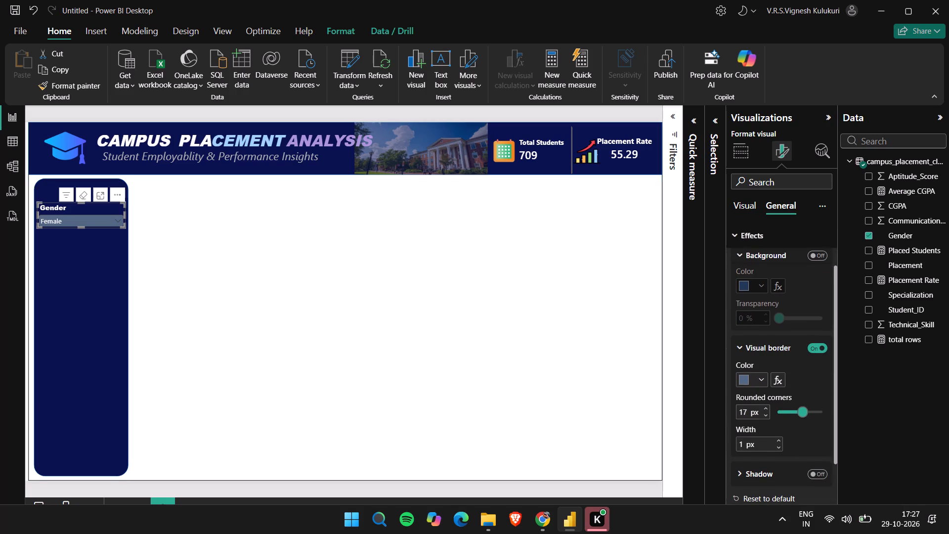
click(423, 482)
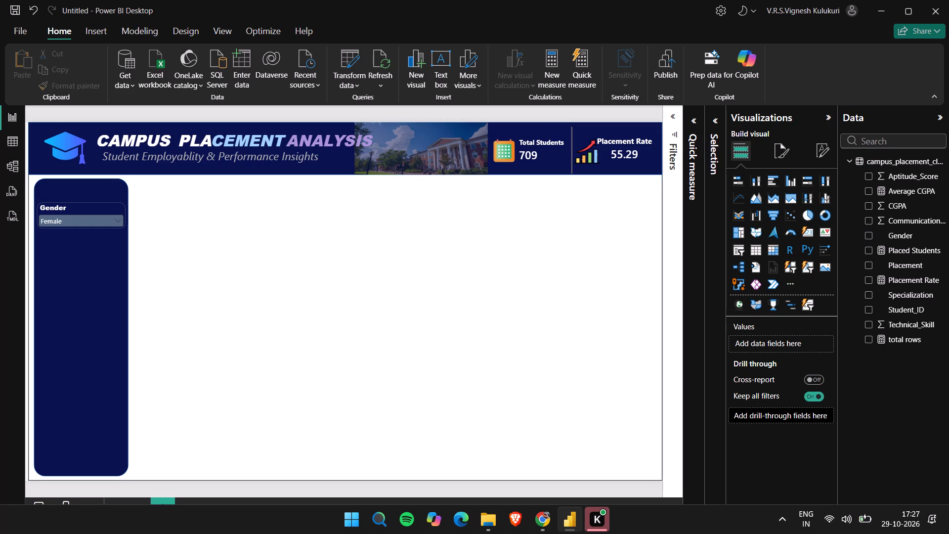
Reduce the rounded corners of the Gender slicer's visual border to about 7 px.
click(84, 210)
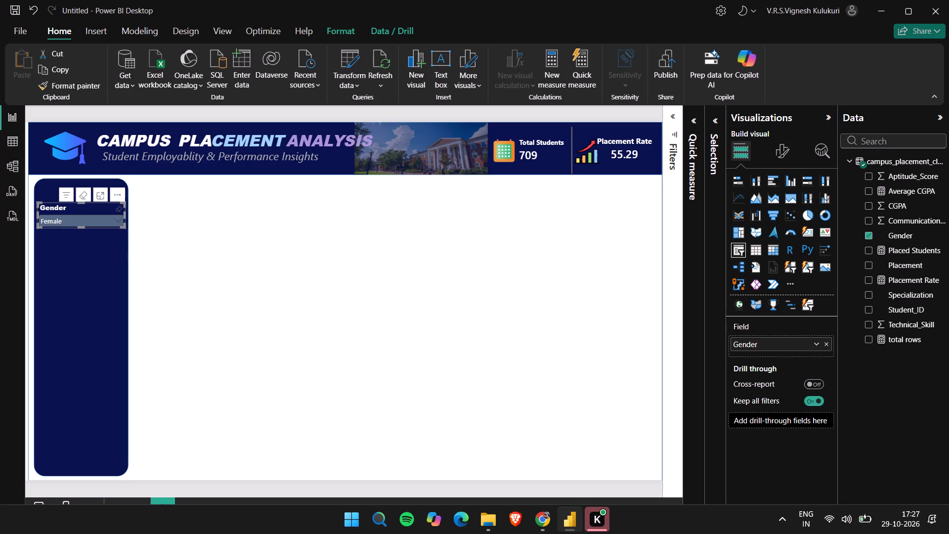
click(786, 142)
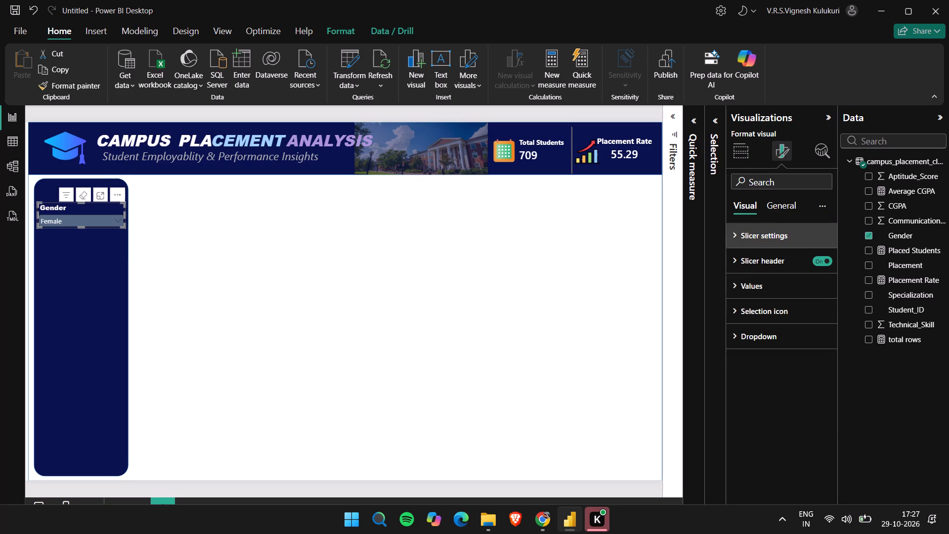
click(749, 260)
click(783, 202)
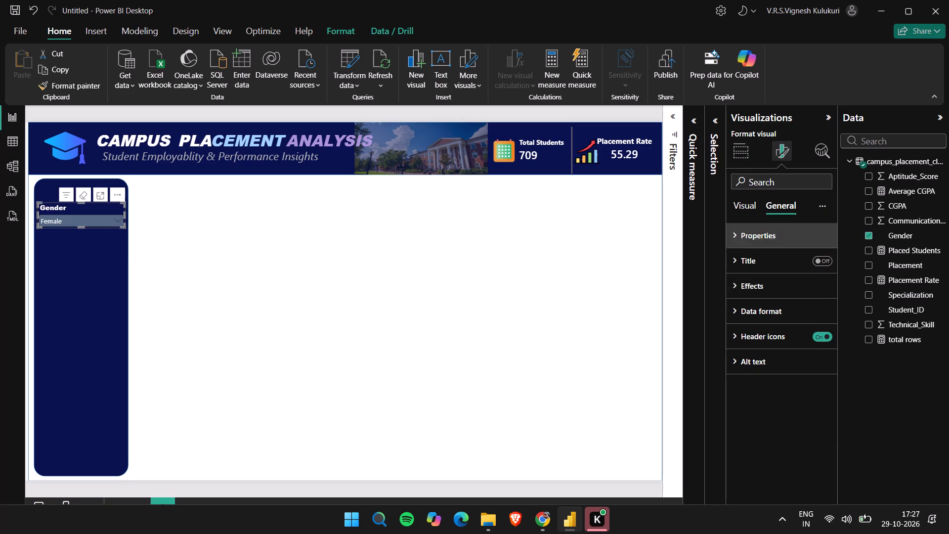
click(762, 296)
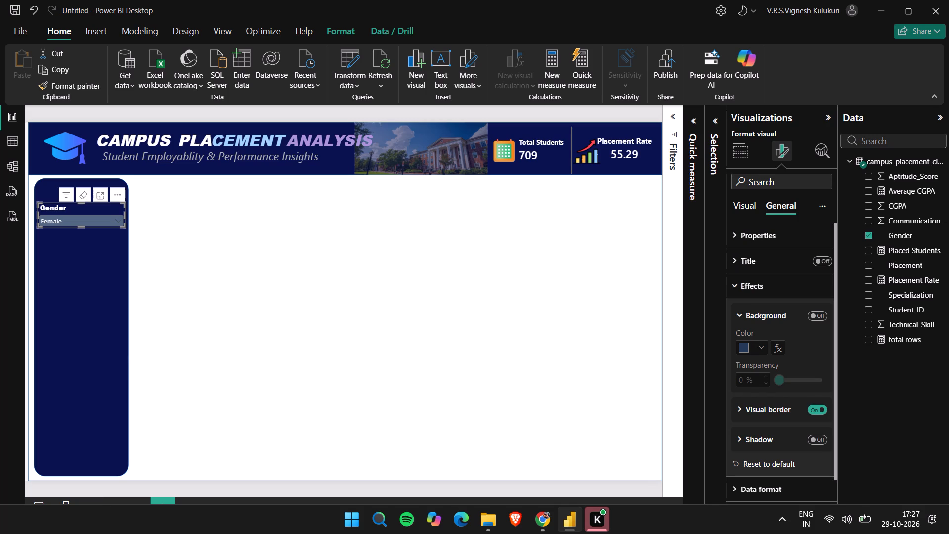
click(768, 408)
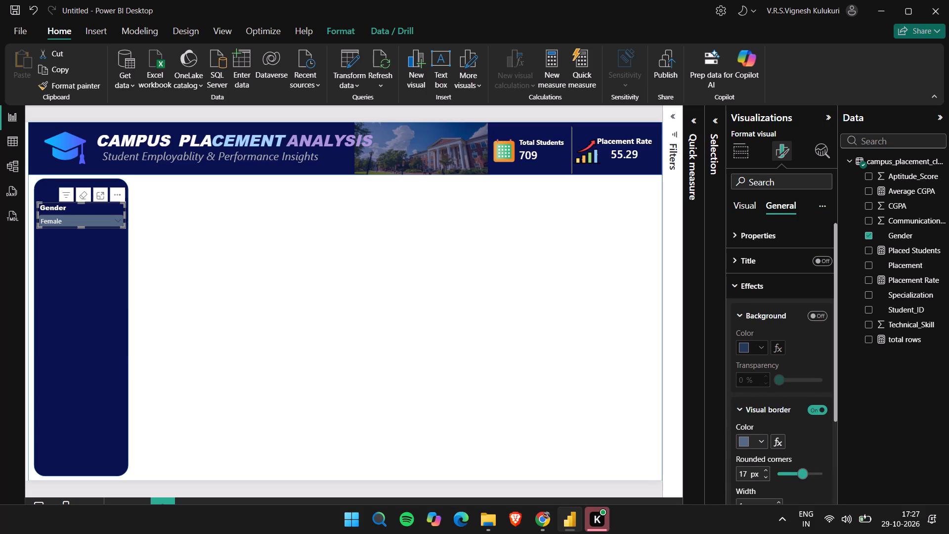
drag(799, 471, 789, 474)
drag(789, 474, 788, 474)
Examine the Gender slicer's values formatting, including its border and background settings, and deselect the slicer.
click(743, 147)
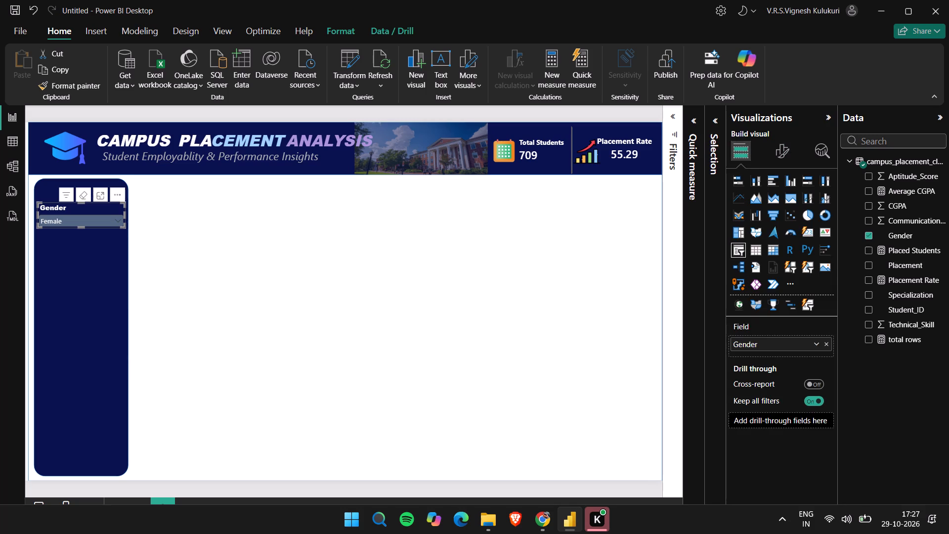
click(782, 154)
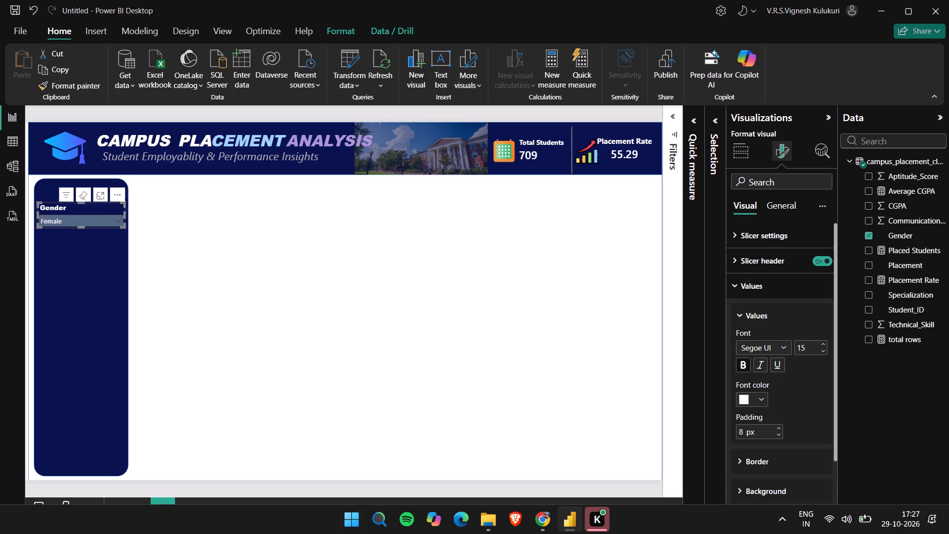
scroll(794, 401, down, 2)
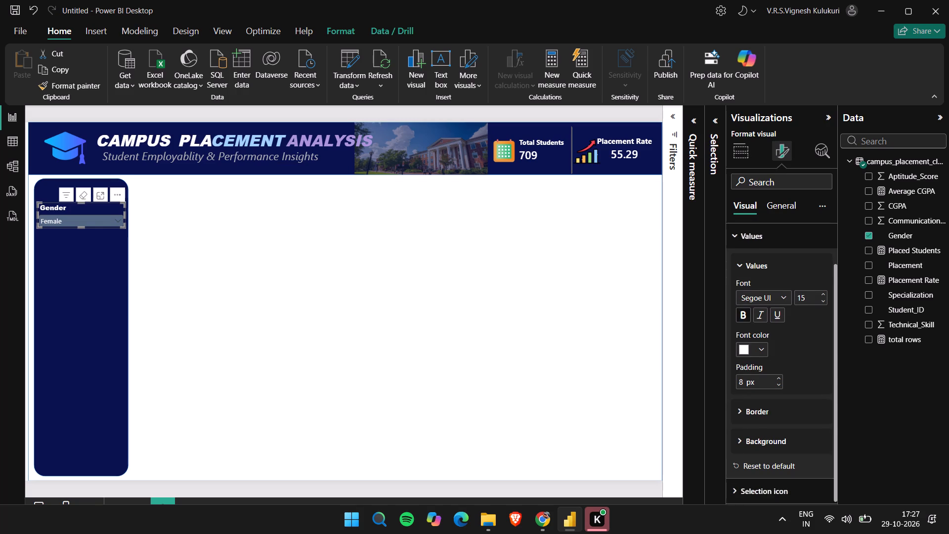
click(764, 395)
scroll(764, 395, down, 3)
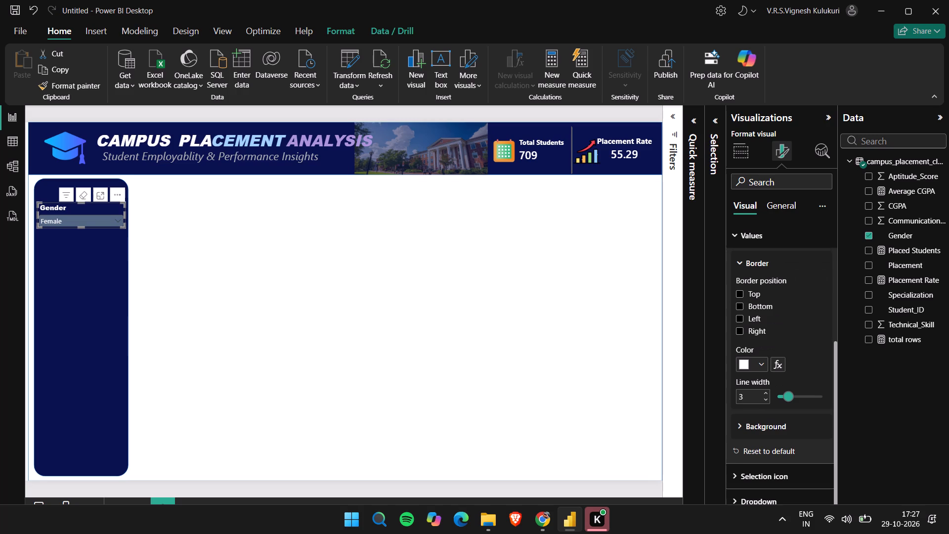
click(751, 430)
scroll(751, 430, down, 1)
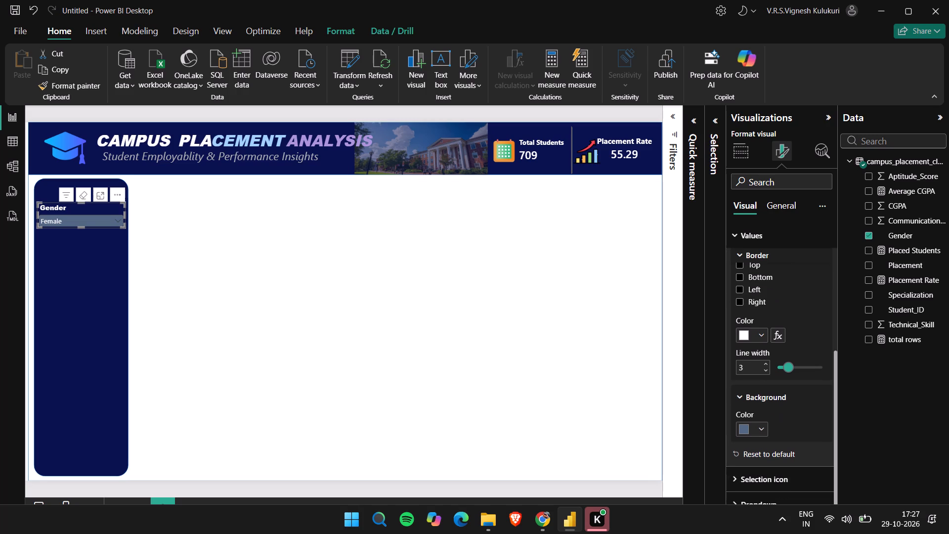
scroll(751, 430, down, 1)
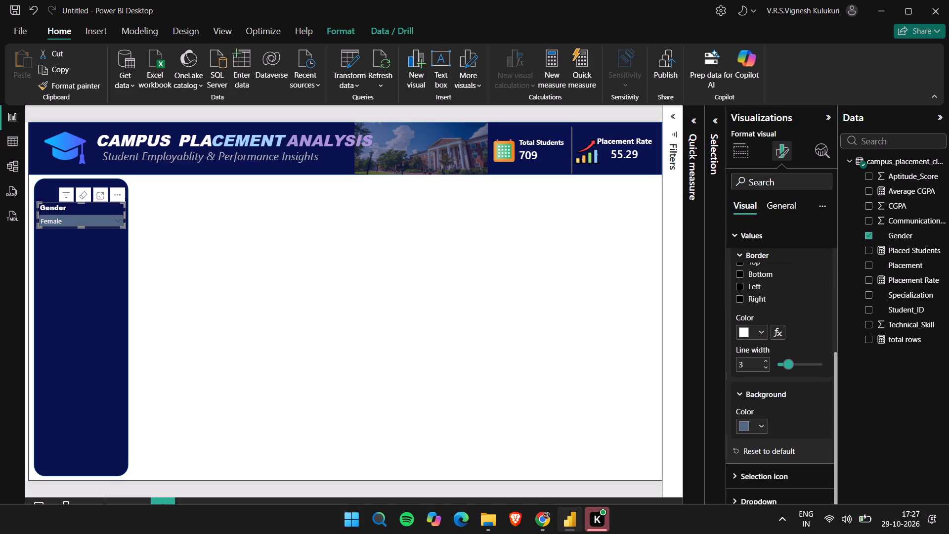
click(296, 488)
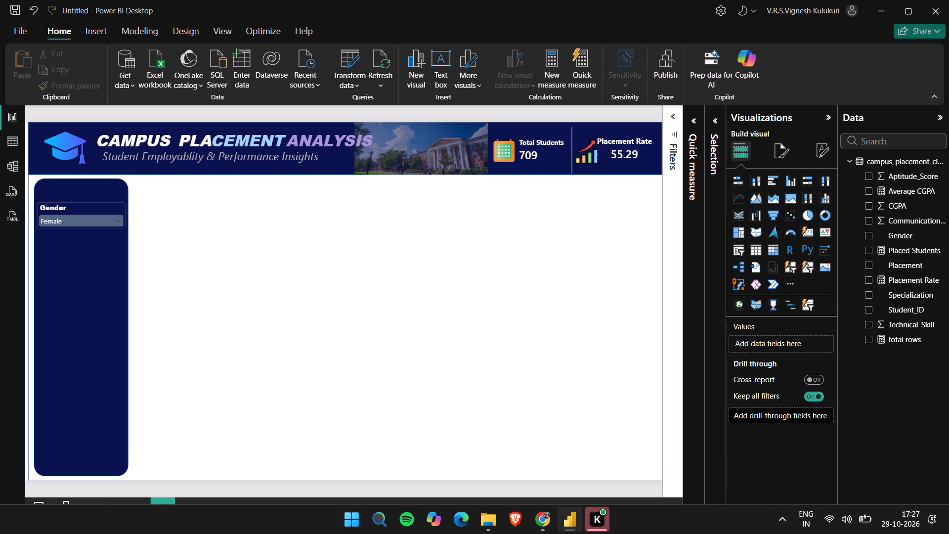
Check the ChatGPT reference design, return to Power BI, try Male in the Gender slicer and clear its selections back to All.
key(alt+Tab)
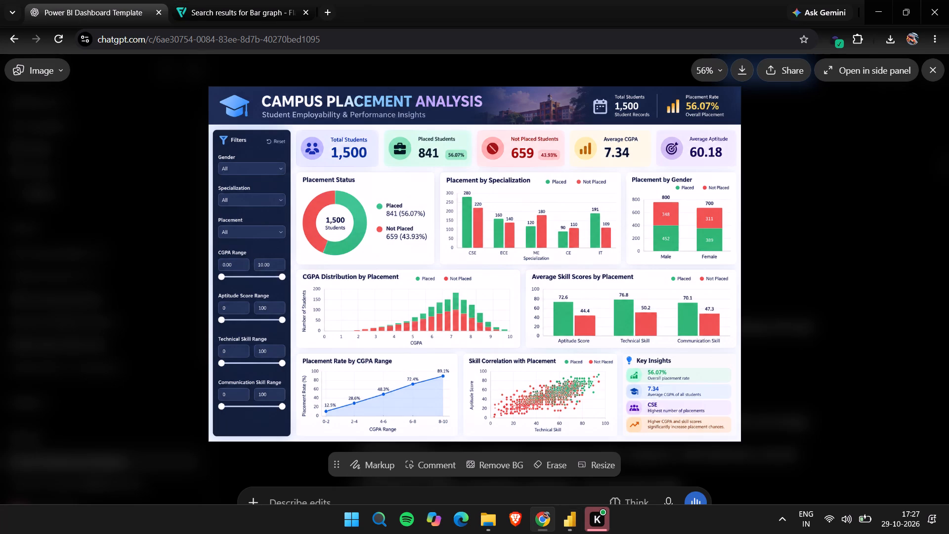
key(alt+Tab)
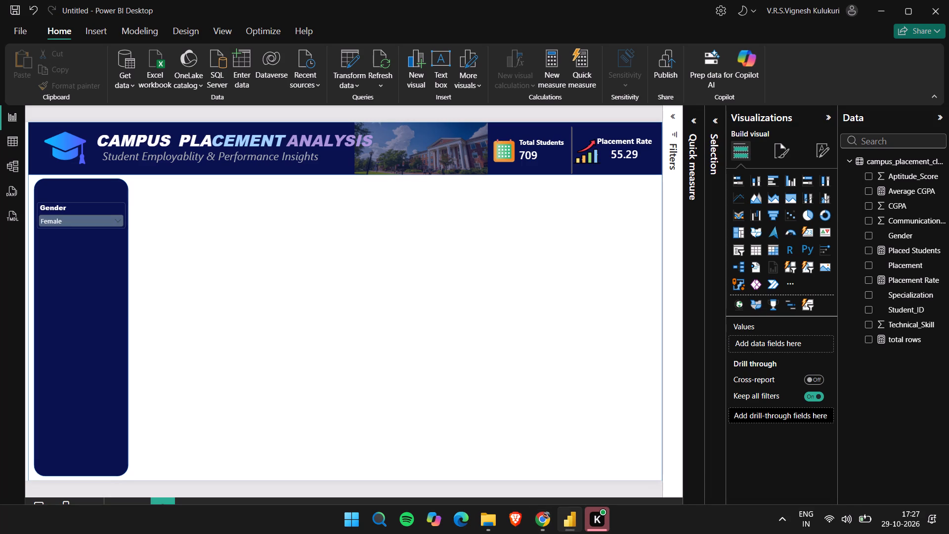
click(72, 217)
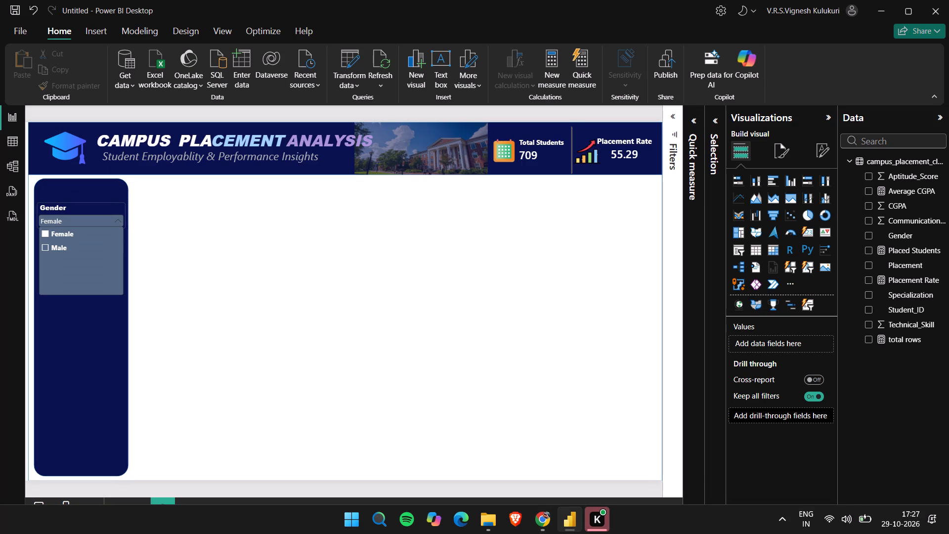
click(43, 246)
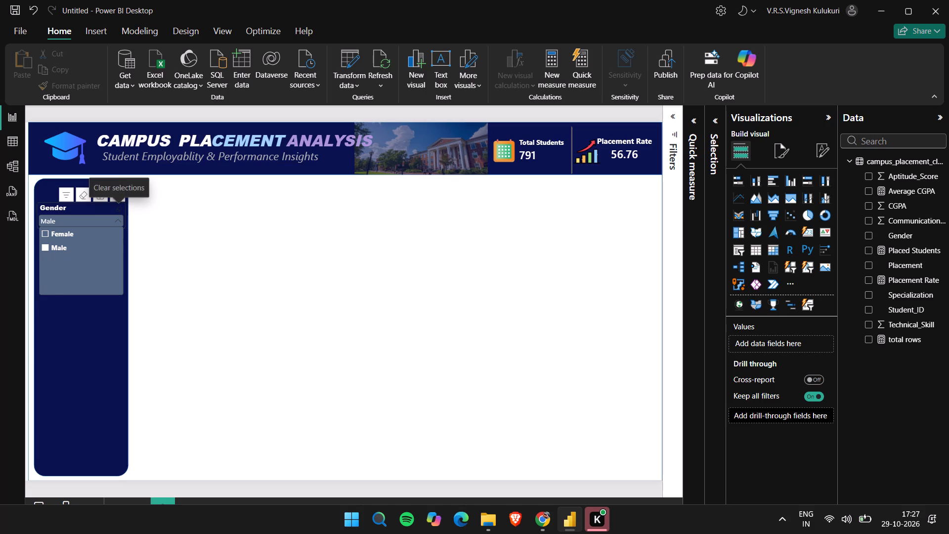
click(119, 210)
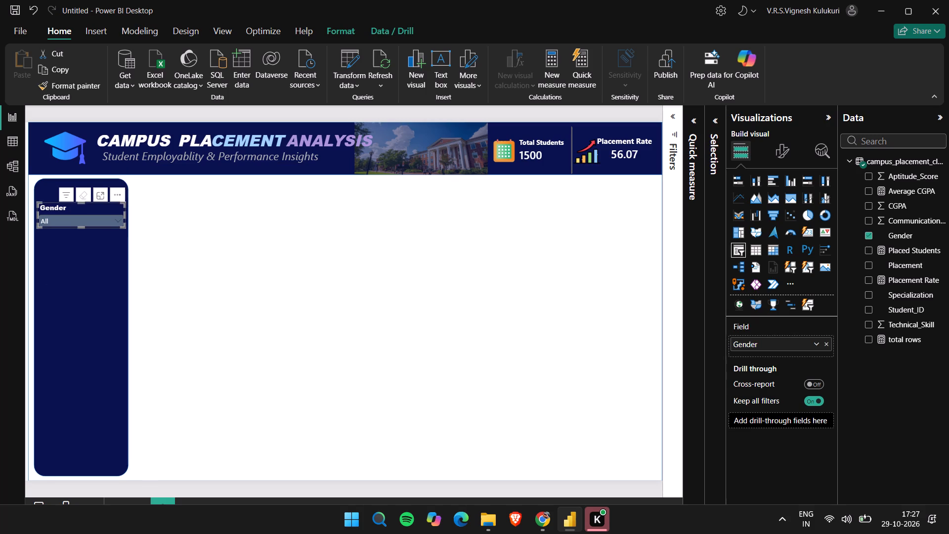
click(39, 486)
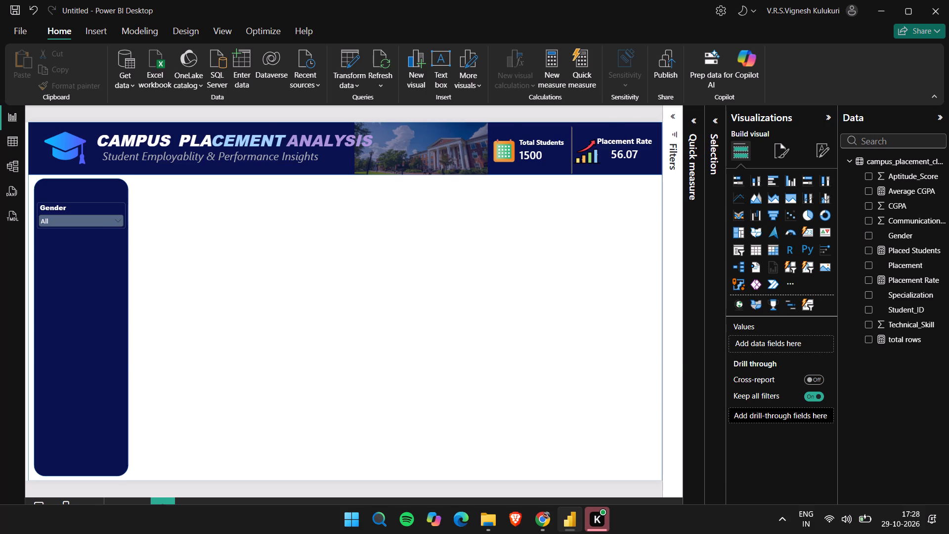
Switch between the ChatGPT reference design and Power BI to compare the Gender slicer and filter panel styling.
key(alt+Tab)
key(alt+Tab)
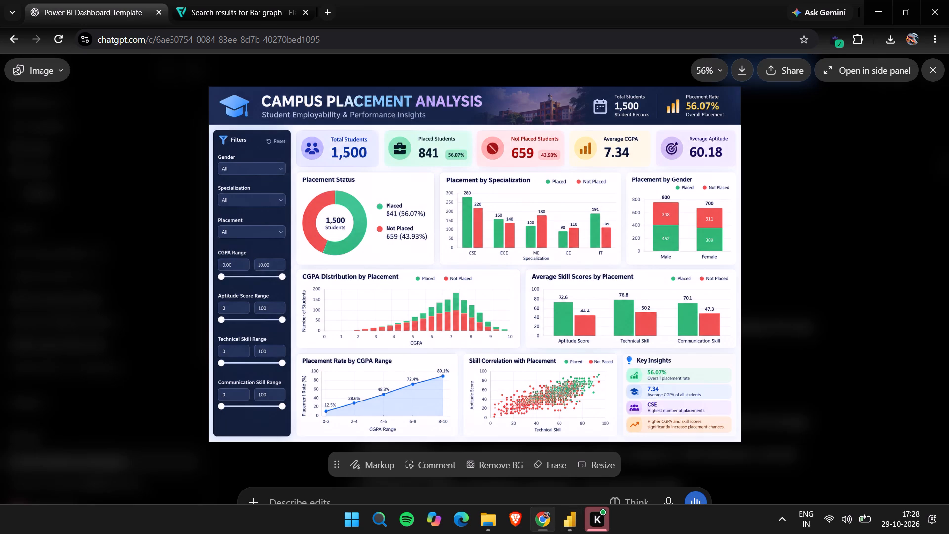
key(alt+Tab)
key(alt+Tab)
key(alt+Tab)
key(alt+Tab)
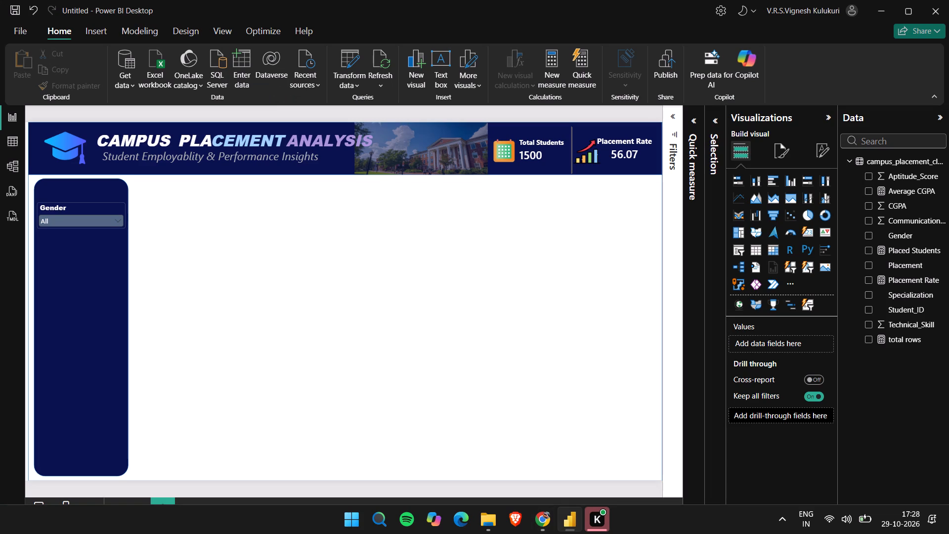
key(alt+Tab)
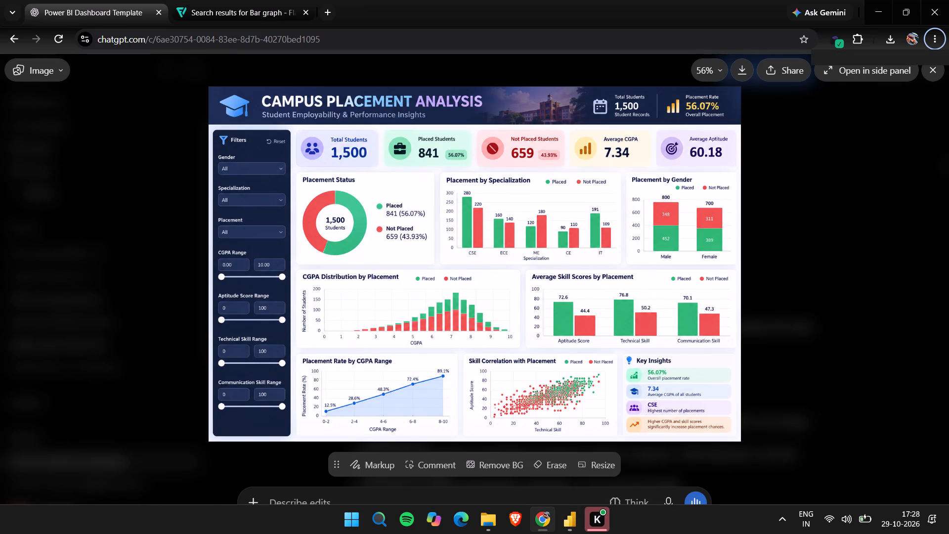
key(alt+Tab)
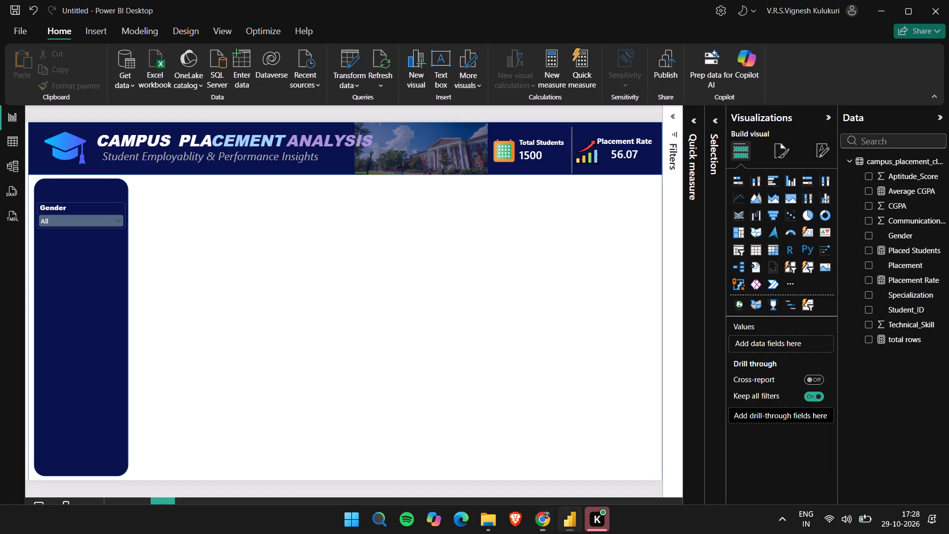
key(alt+Tab)
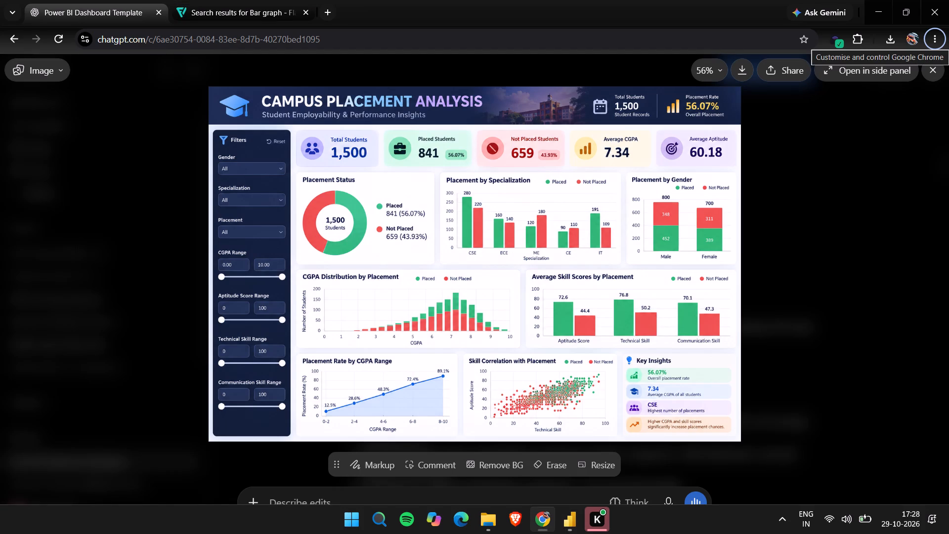
key(alt+Tab)
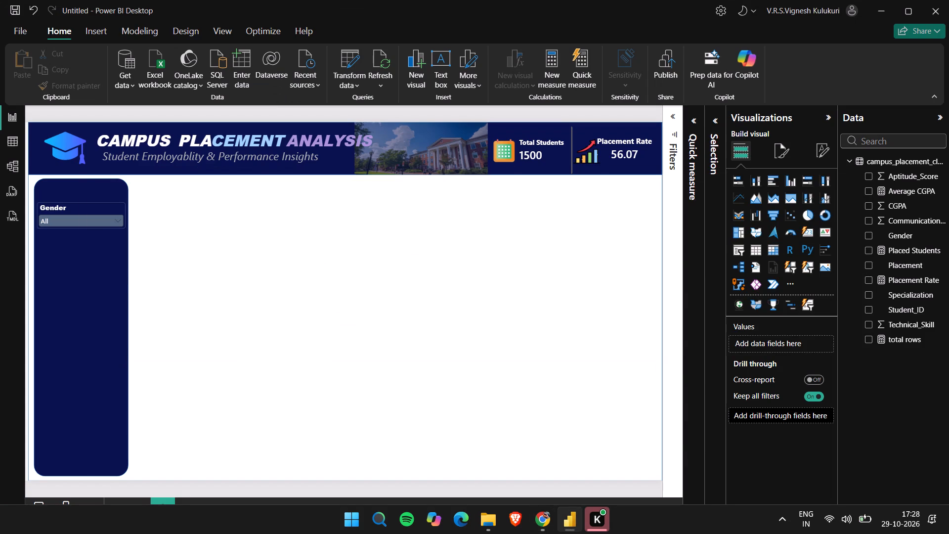
Open the Gender slicer's dropdown and test the filter by selecting Female followed by Male.
click(76, 221)
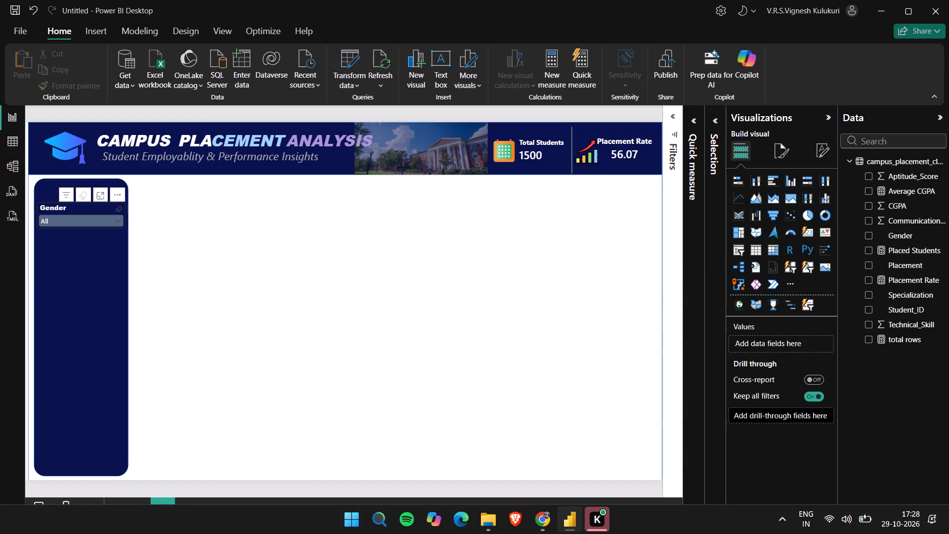
click(76, 221)
click(76, 221)
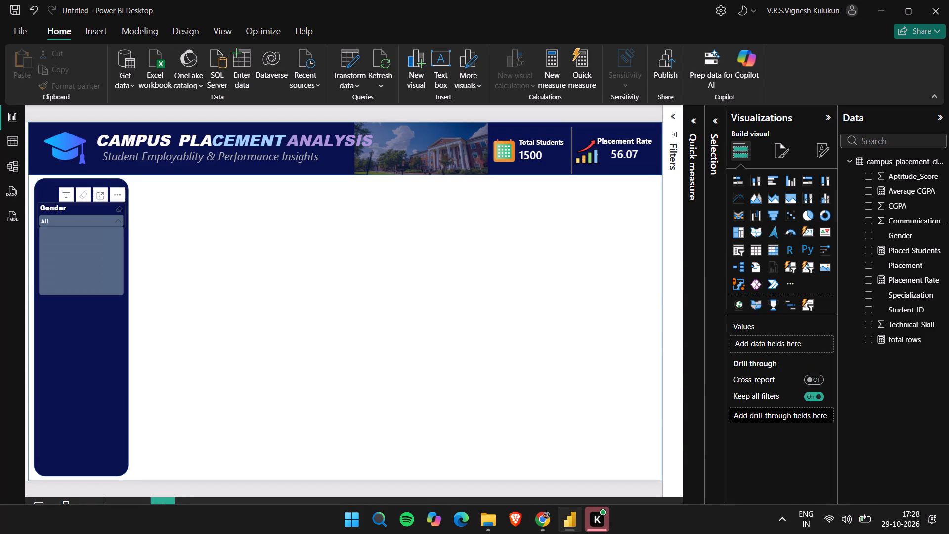
click(46, 232)
click(45, 242)
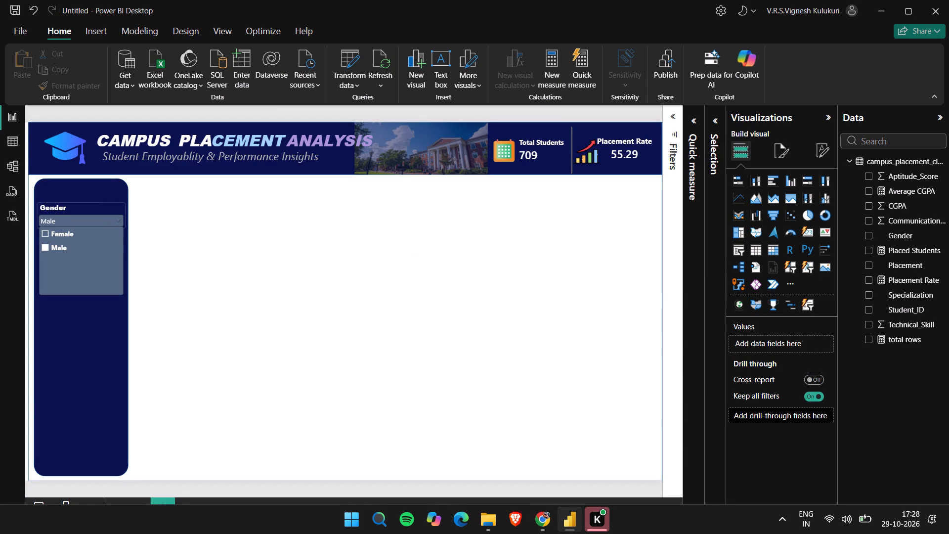
Clear the Gender slicer's selection, deselect the slicer and check it against the ChatGPT reference design.
click(116, 208)
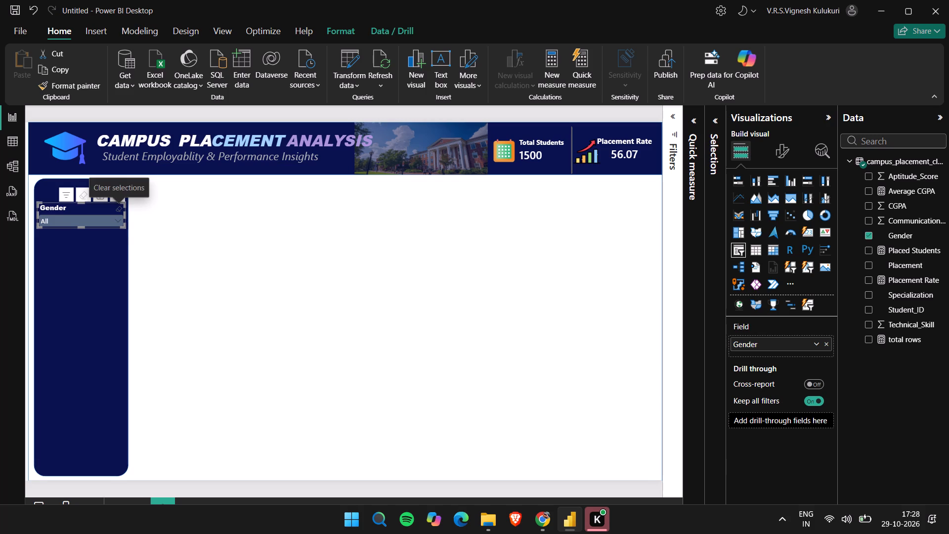
click(41, 489)
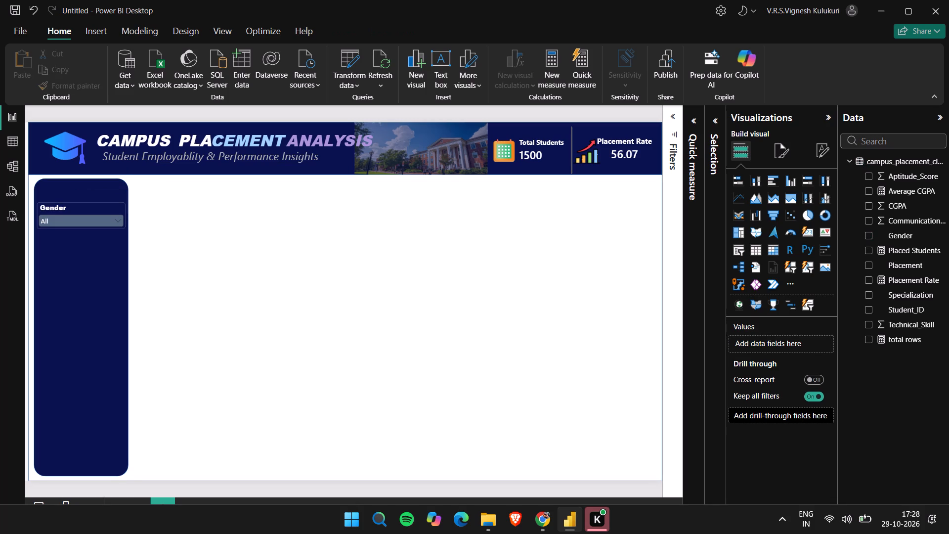
key(alt+Tab)
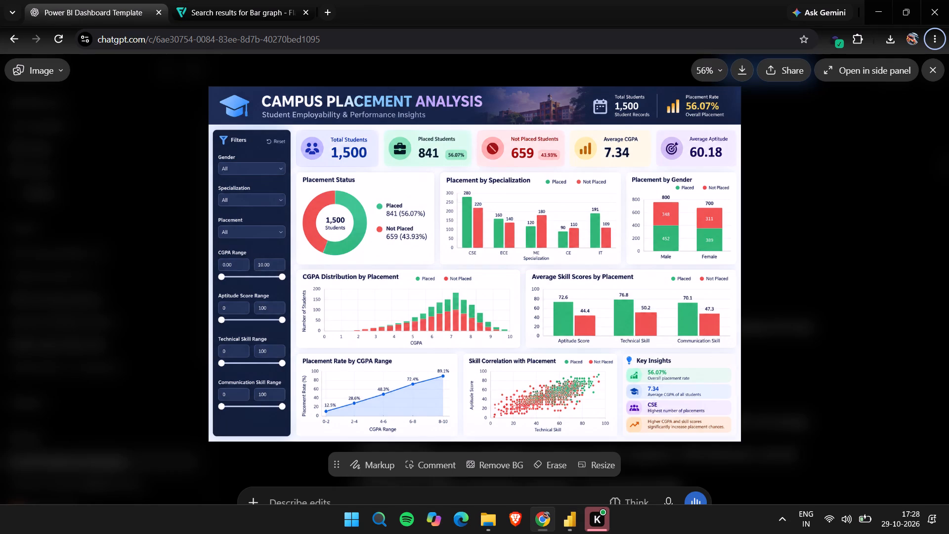
key(alt+Tab)
In the Gender slicer's header formatting, set the pending icon size to 20 px and deselect the slicer.
click(86, 211)
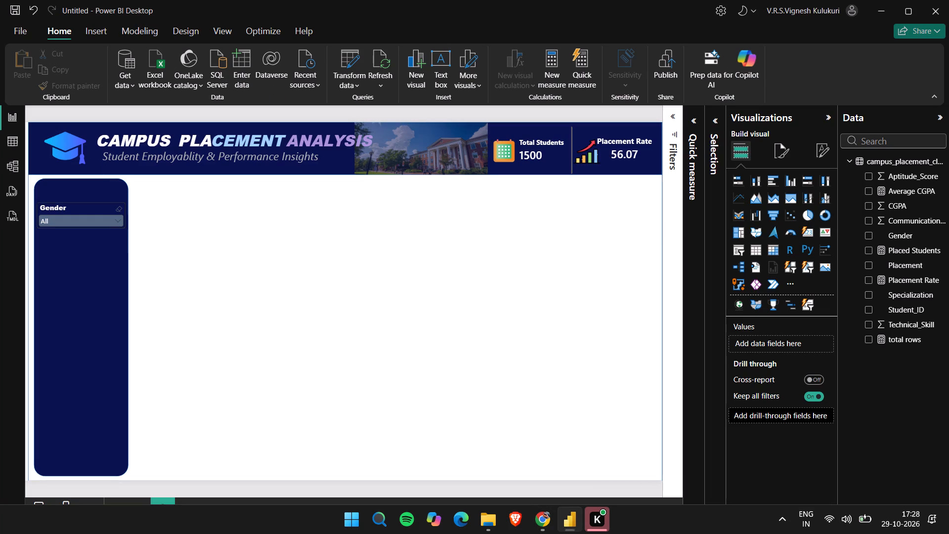
click(788, 148)
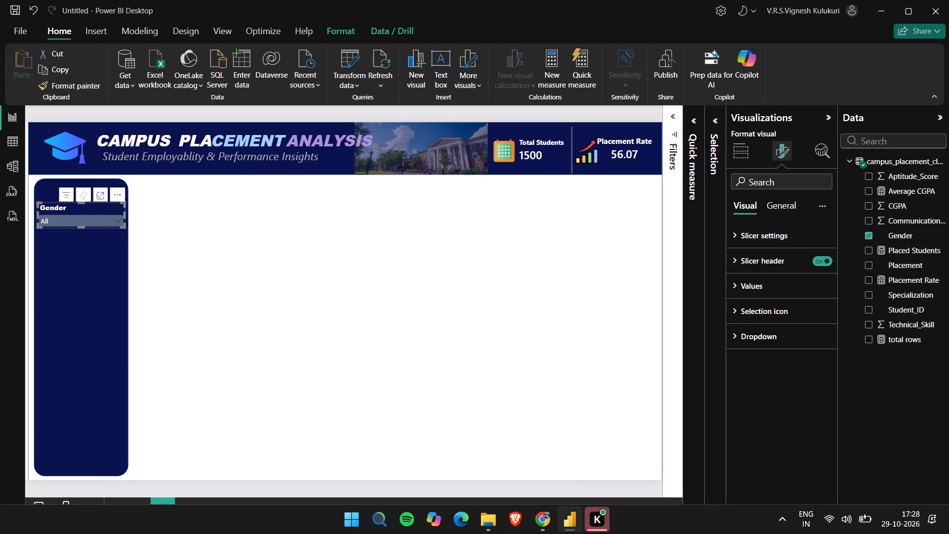
click(749, 260)
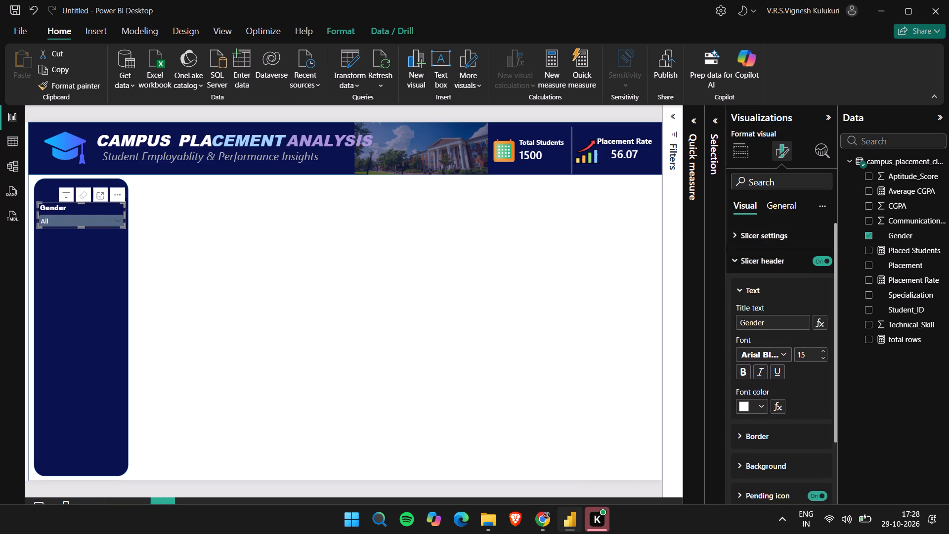
scroll(797, 399, down, 1)
click(751, 408)
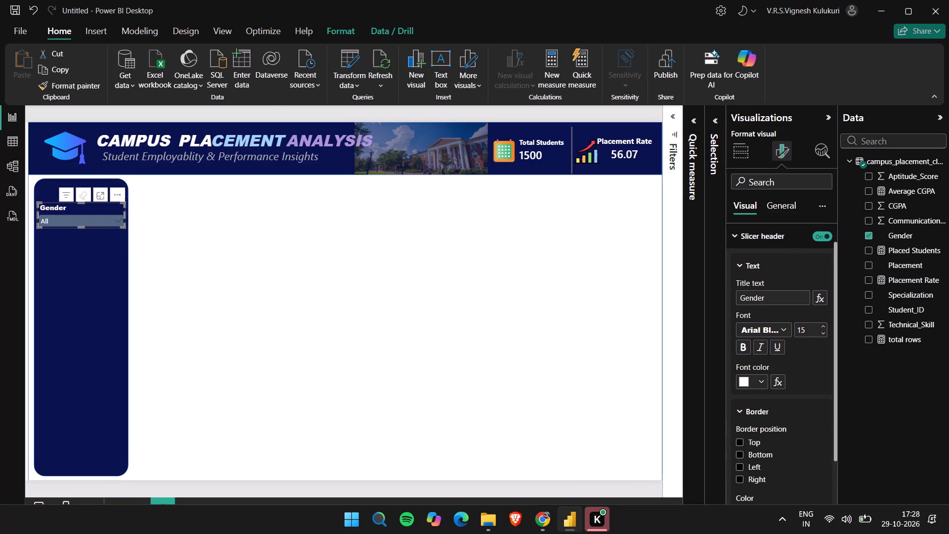
scroll(793, 402, down, 2)
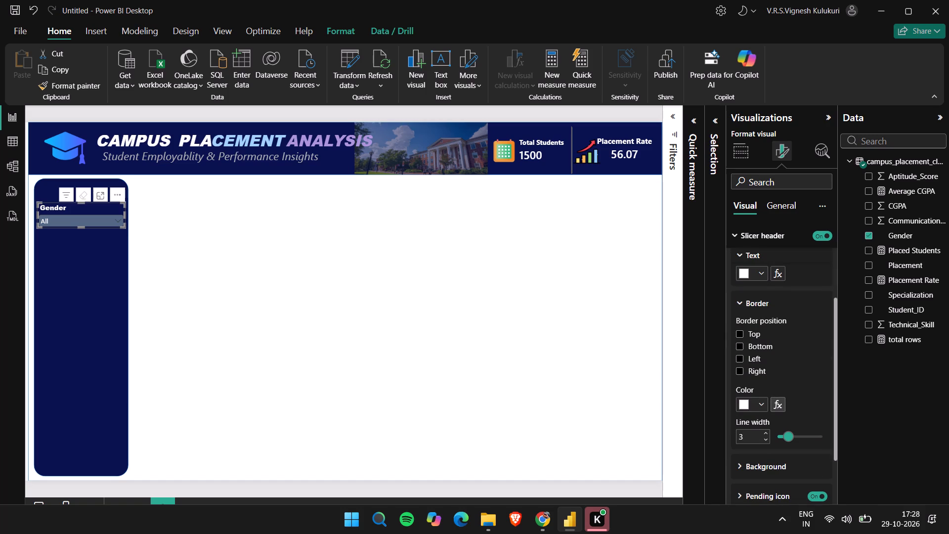
scroll(784, 416, down, 1)
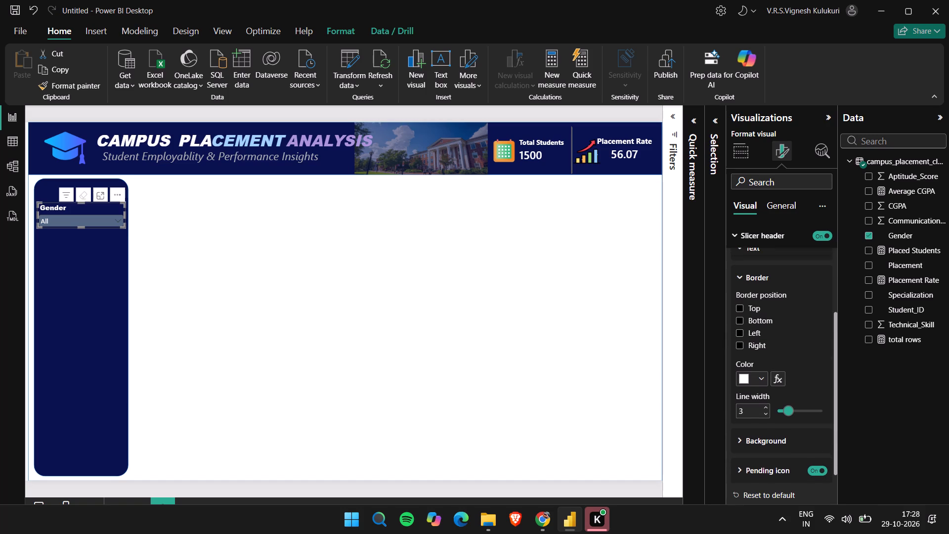
click(756, 468)
scroll(756, 468, down, 1)
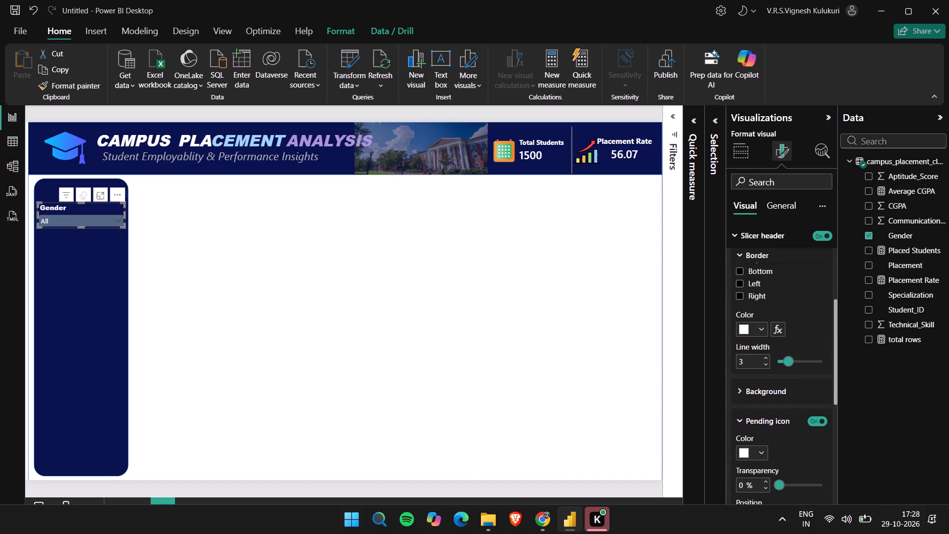
scroll(782, 459, down, 1)
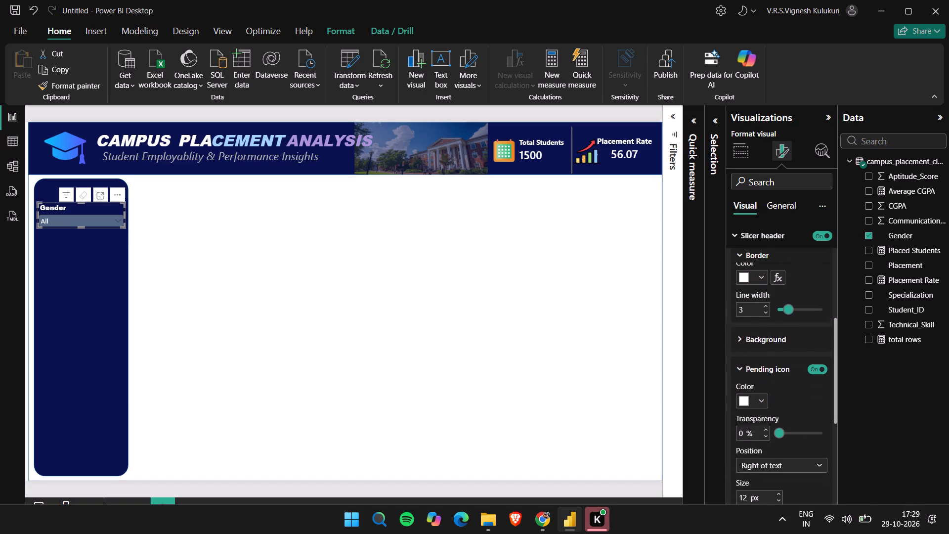
scroll(764, 462, down, 1)
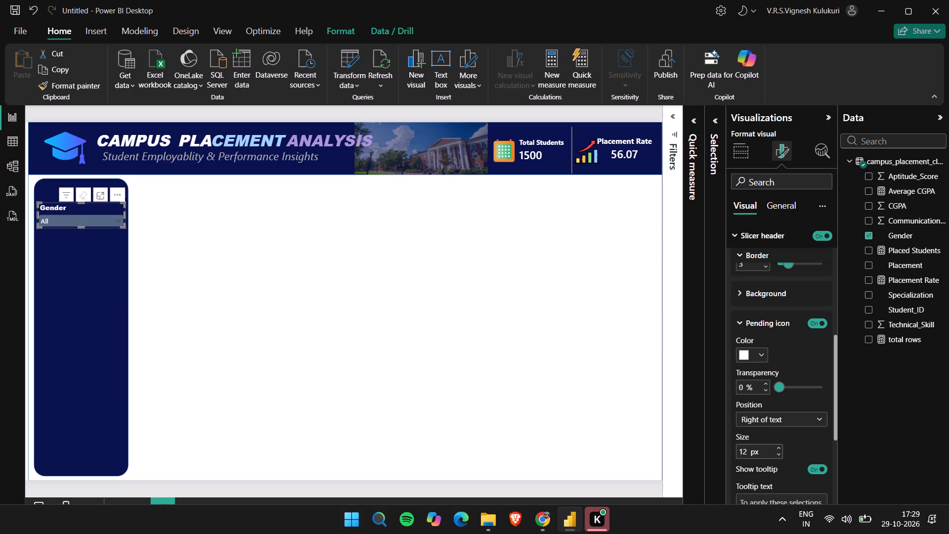
click(745, 450)
key(BackSpace)
text(20)
key(Return)
click(220, 487)
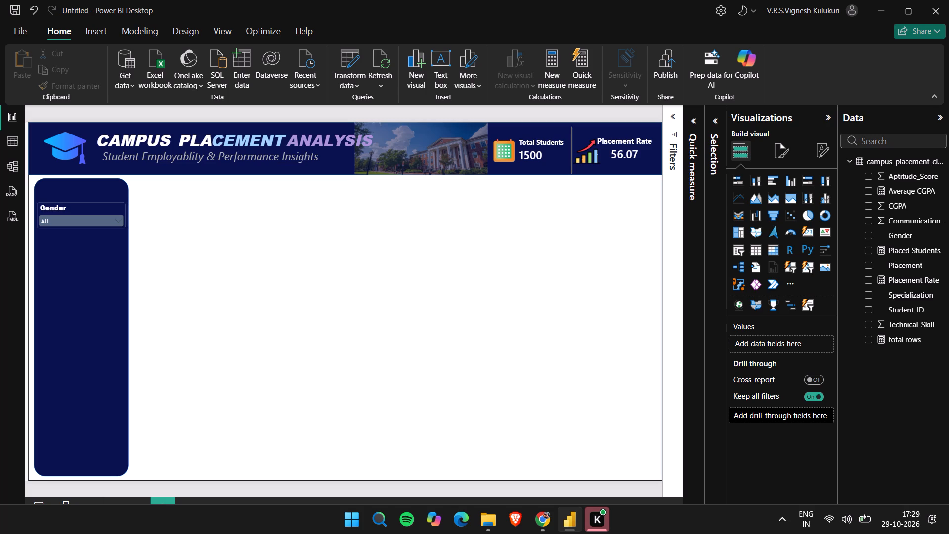
Compare the Gender slicer with the ChatGPT reference design in Chrome and return to Power BI.
key(alt+Tab)
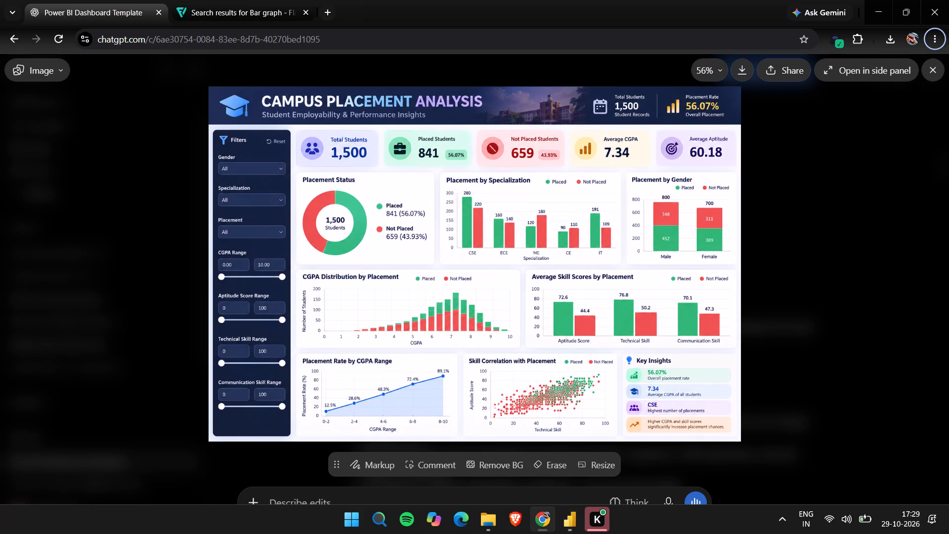
key(alt+Tab)
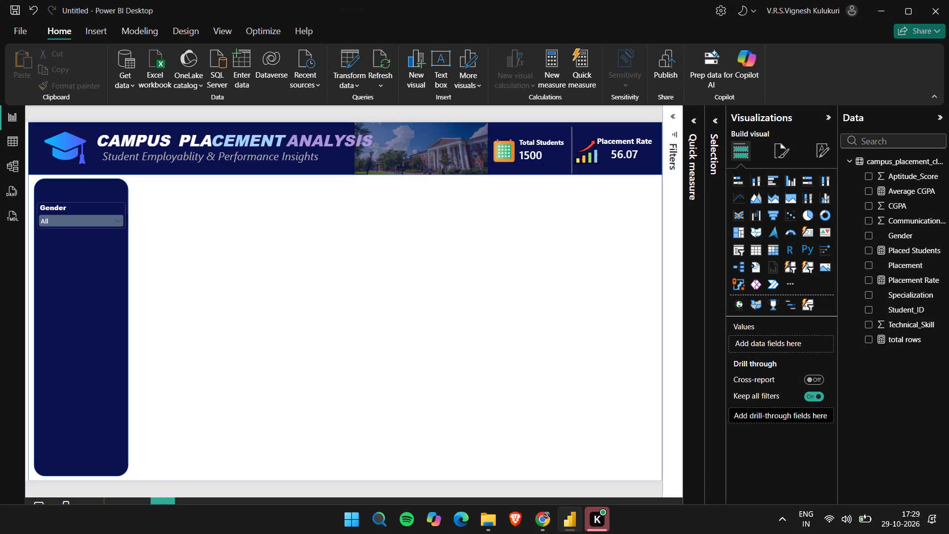
key(alt+Tab)
key(alt+Tab)
Turn off the visual border in the Gender slicer's effects and deselect the slicer.
click(86, 209)
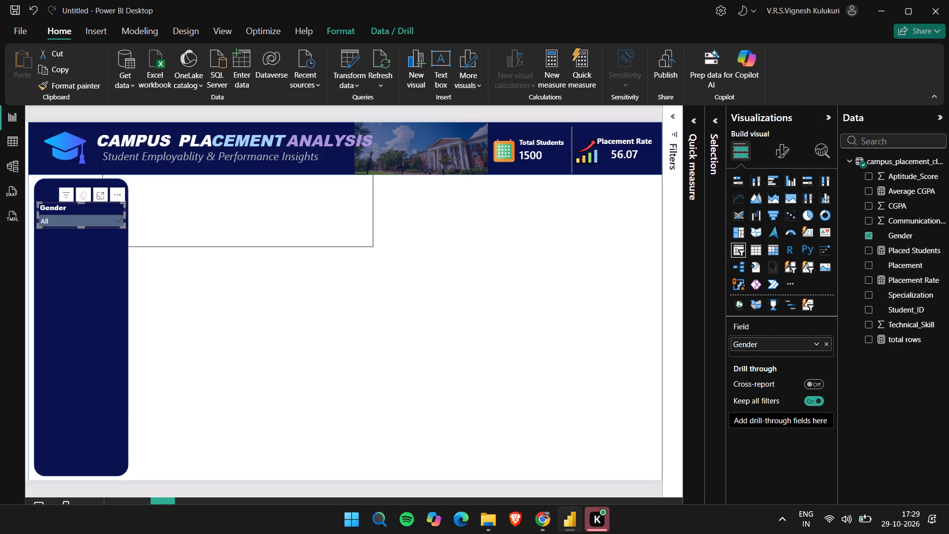
drag(801, 154, 780, 151)
click(780, 151)
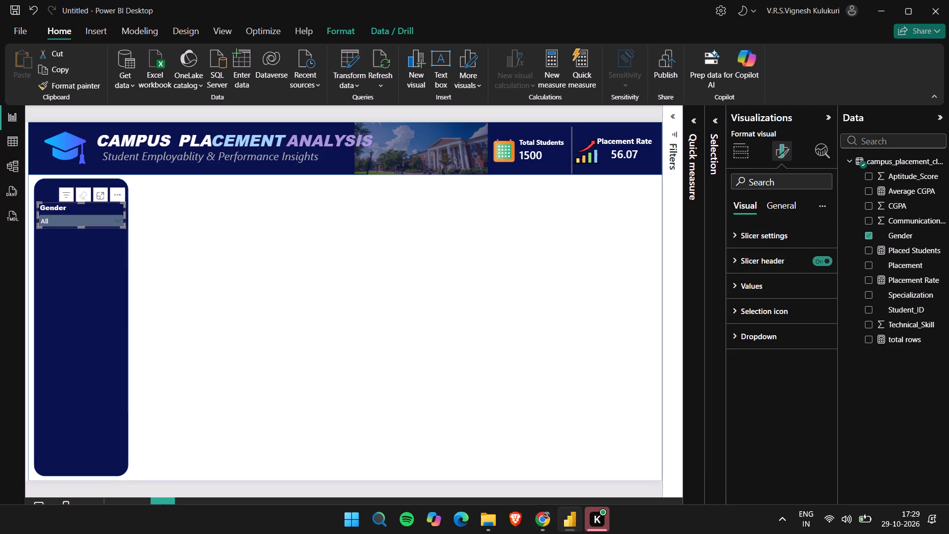
click(778, 208)
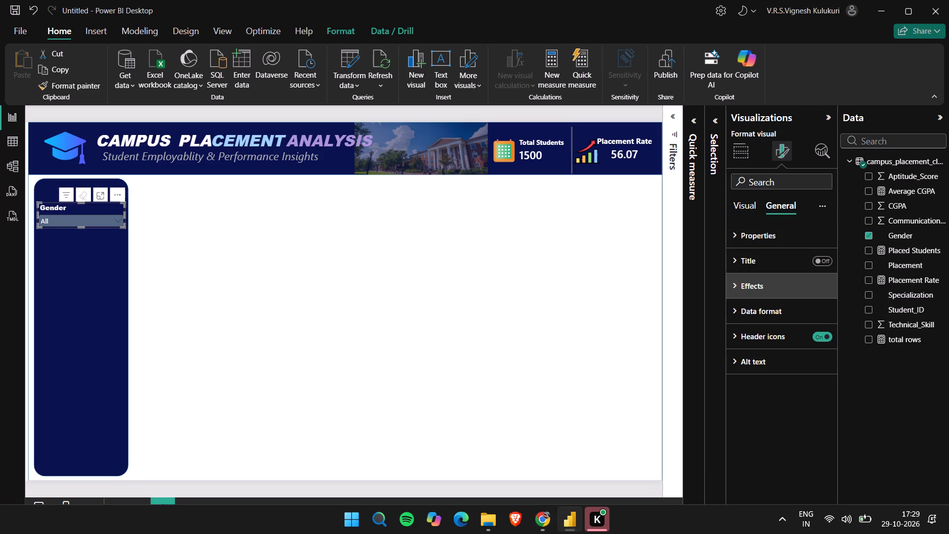
click(770, 291)
click(814, 409)
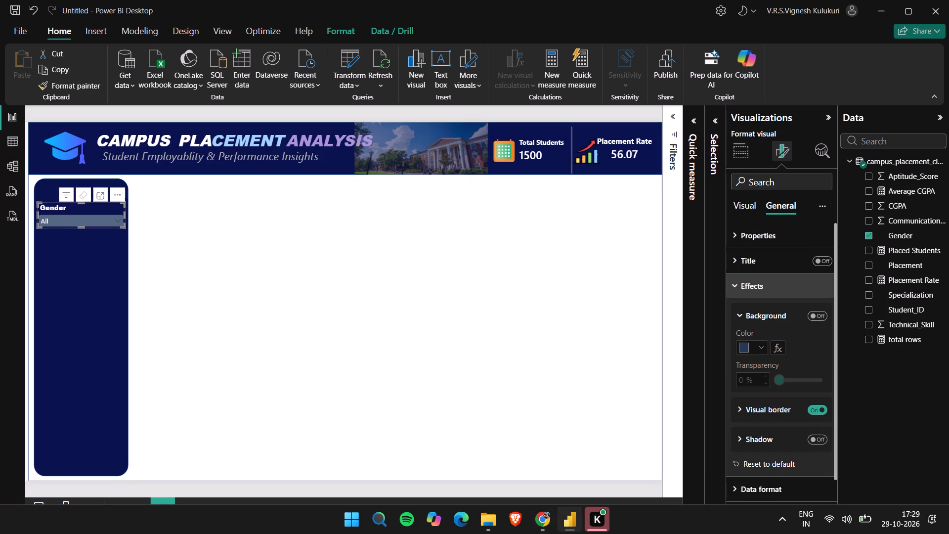
click(187, 487)
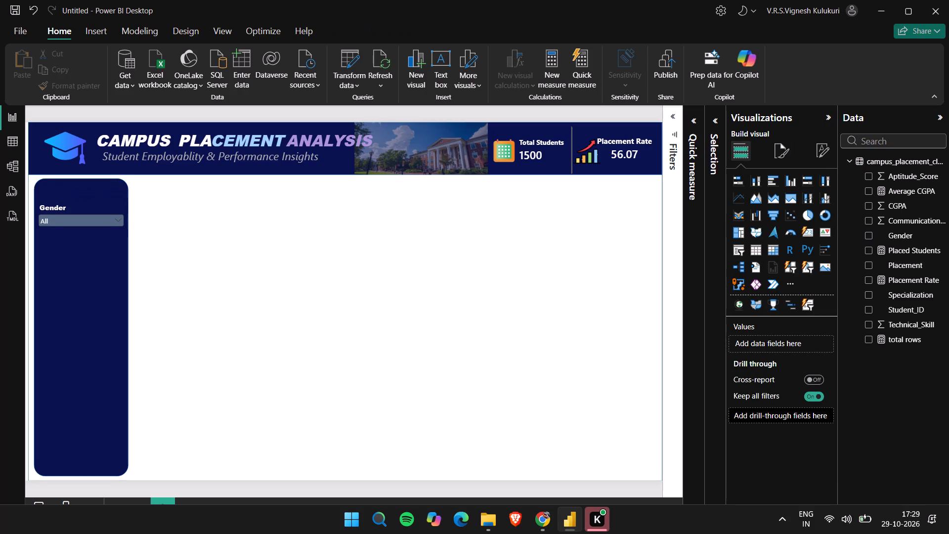
Check the ChatGPT reference design, and move the Gender slicer slightly lower in the navy filter panel.
key(alt+Tab)
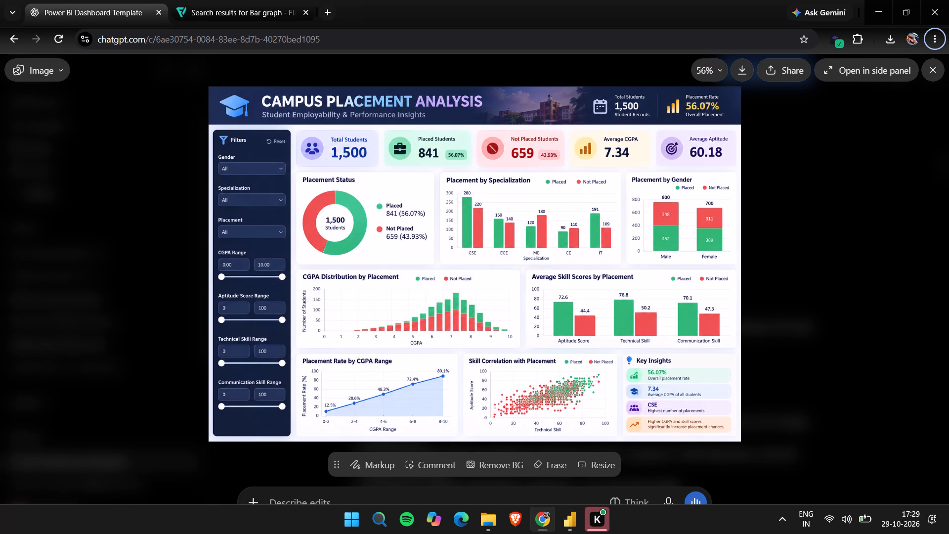
key(alt+Tab)
click(75, 210)
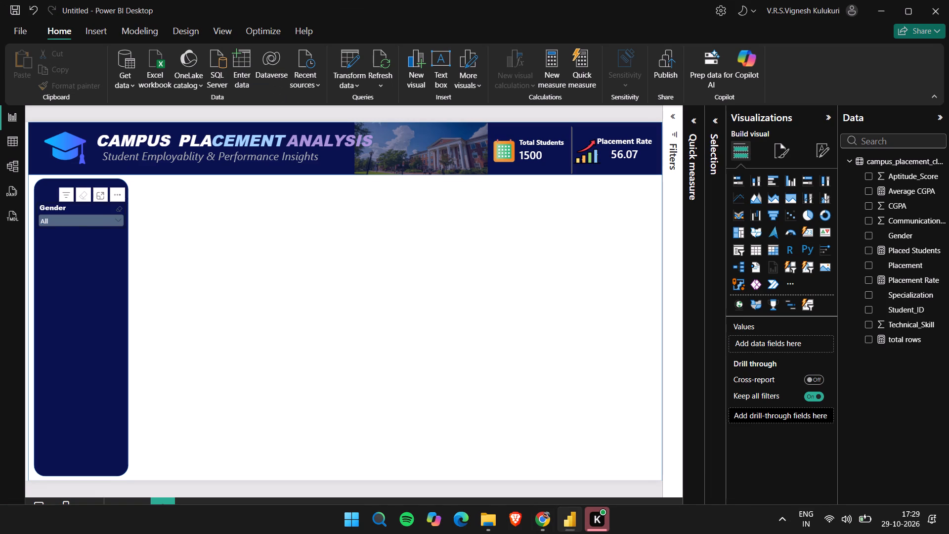
drag(75, 210, 75, 216)
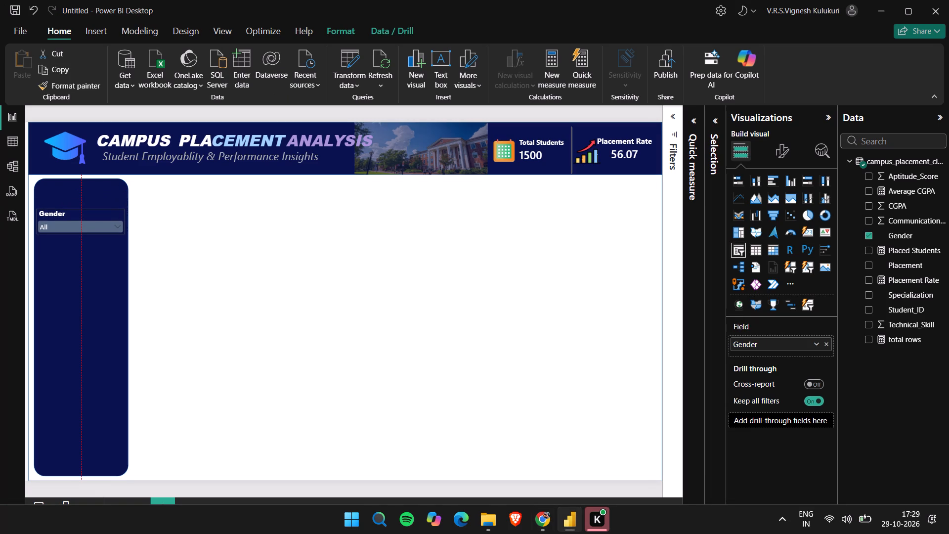
click(75, 216)
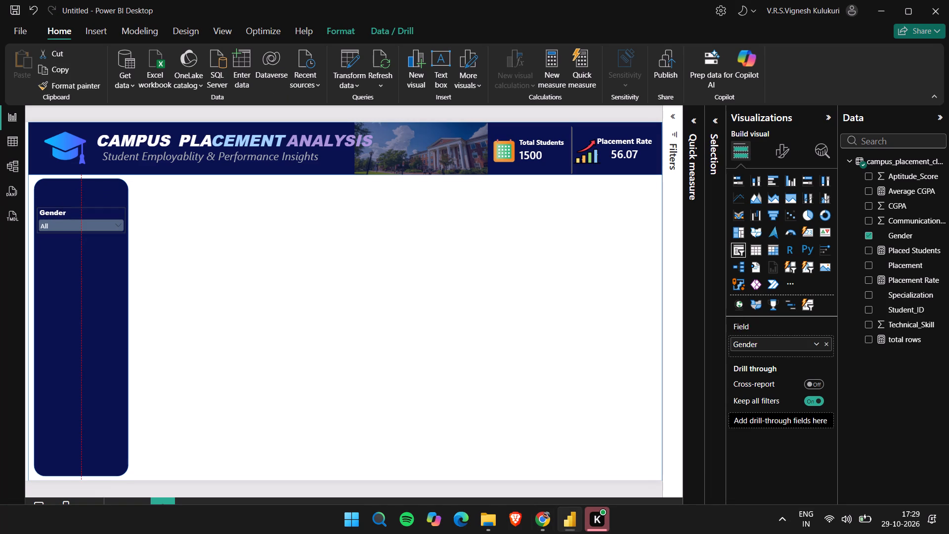
click(78, 216)
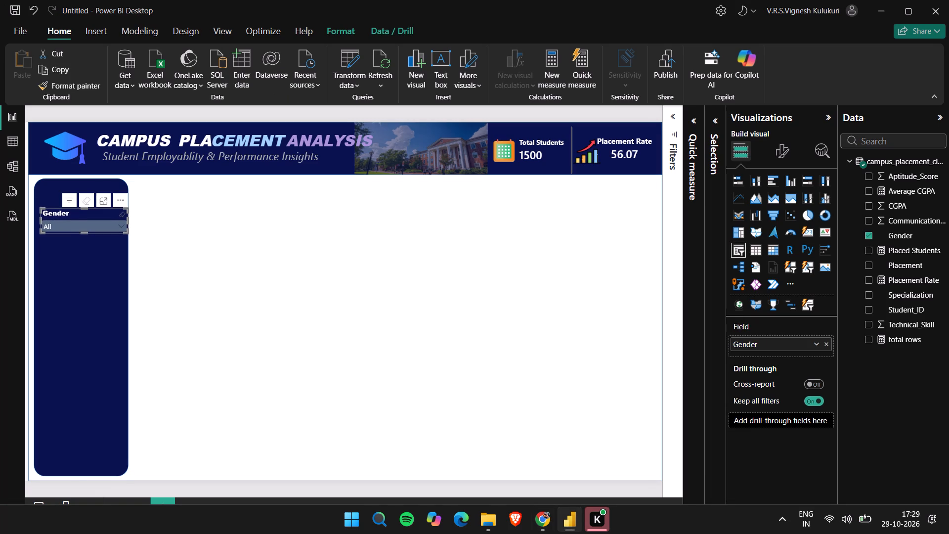
click(58, 487)
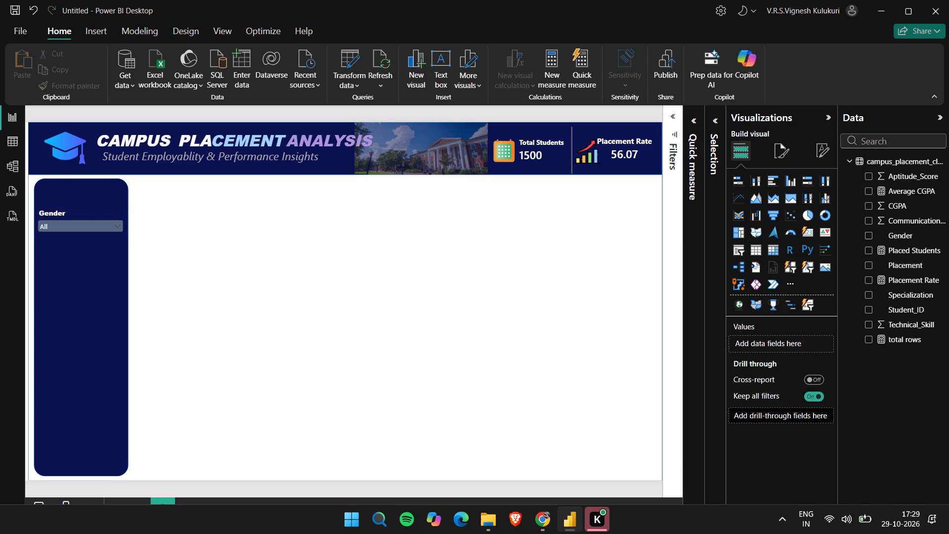
Compare the repositioned Gender slicer with the ChatGPT reference design and open its dropdown list in Power BI.
key(alt+Tab)
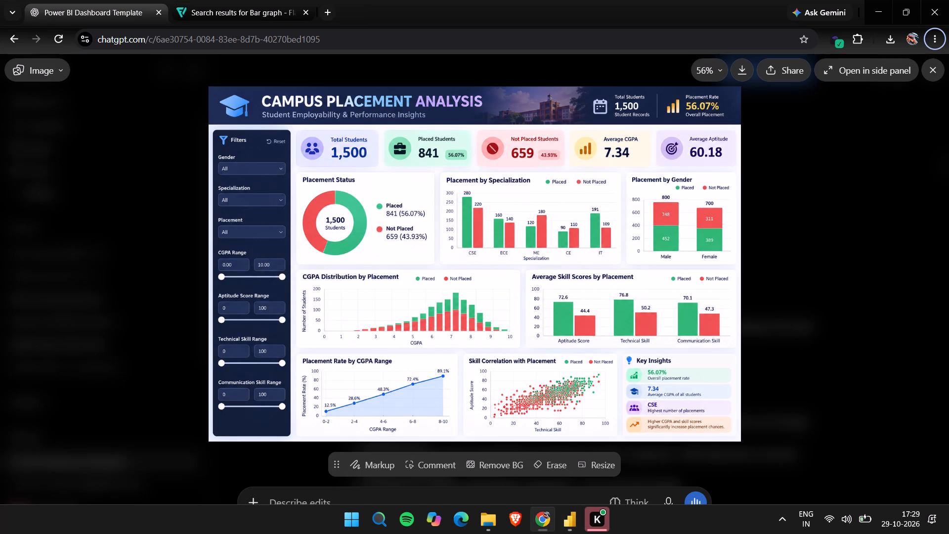
key(alt+Tab)
key(alt+Tab)
key(alt+Tab)
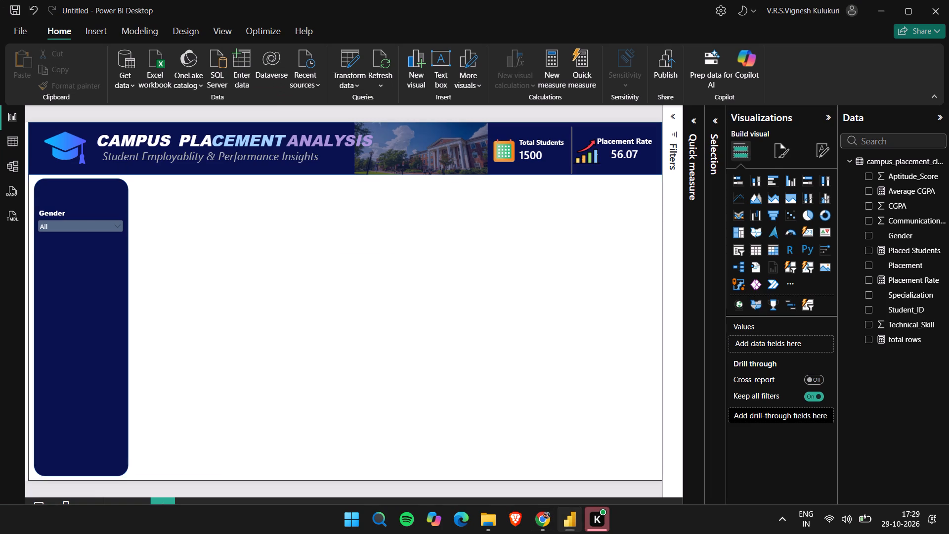
click(85, 222)
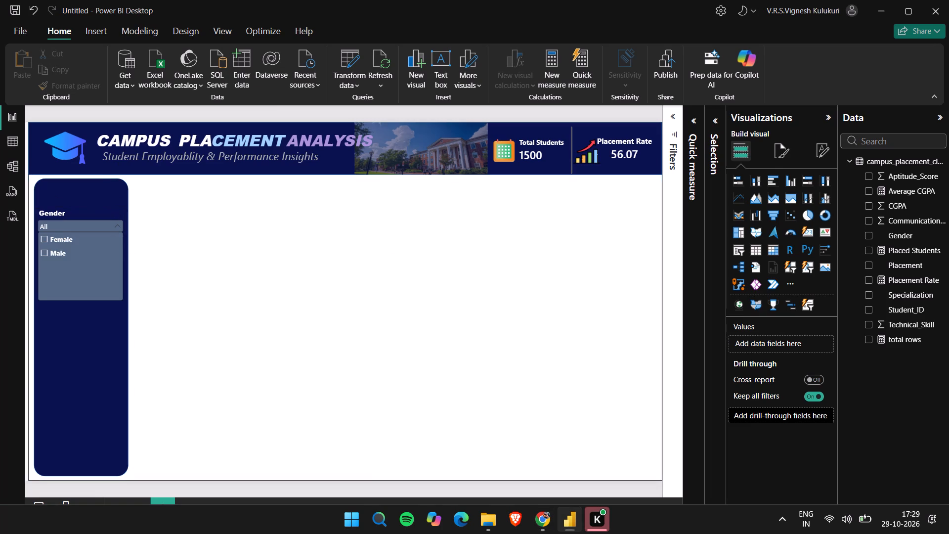
Enable the top, bottom, left and right borders for the Gender slicer's values.
click(774, 149)
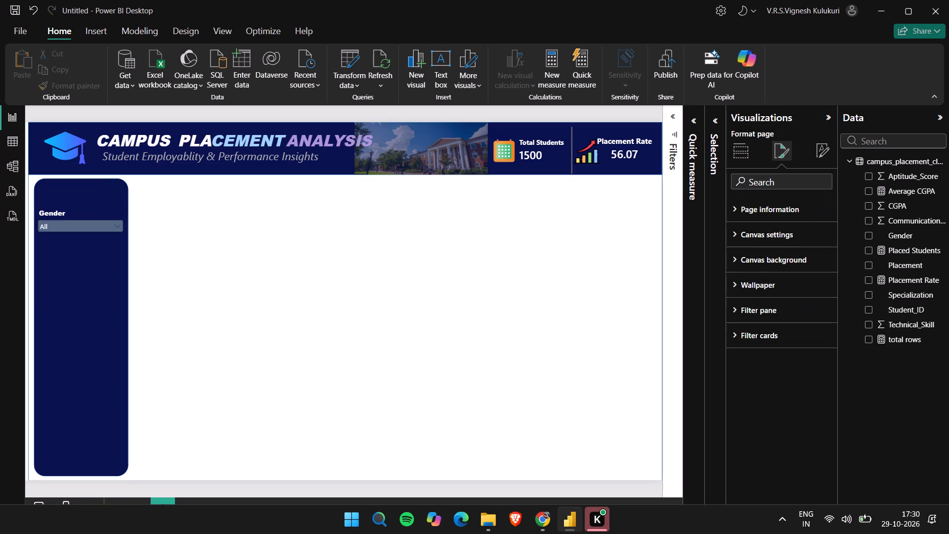
click(84, 211)
click(748, 150)
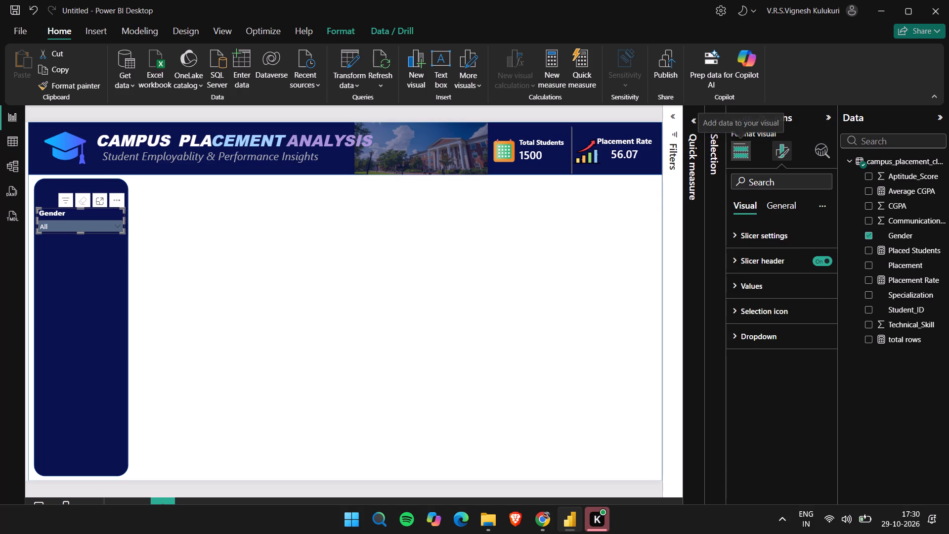
click(785, 136)
click(782, 151)
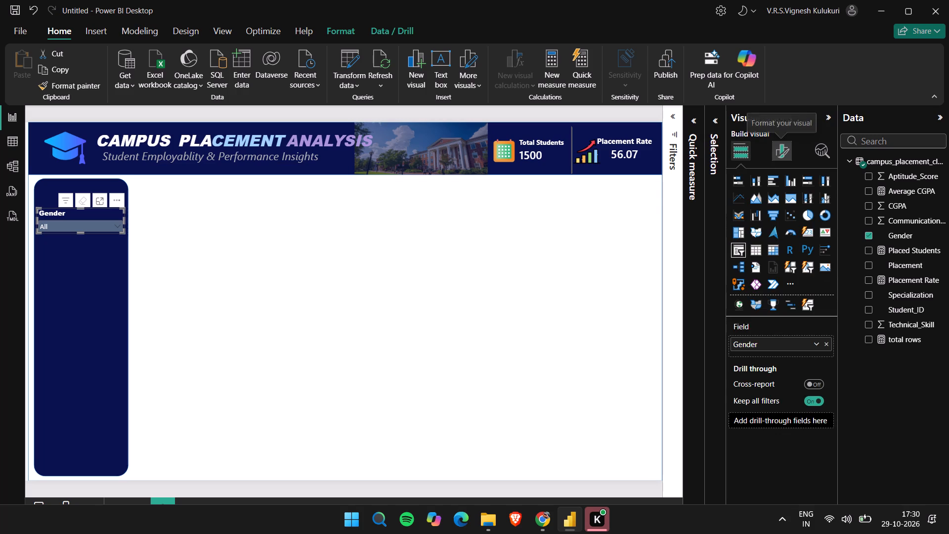
click(743, 255)
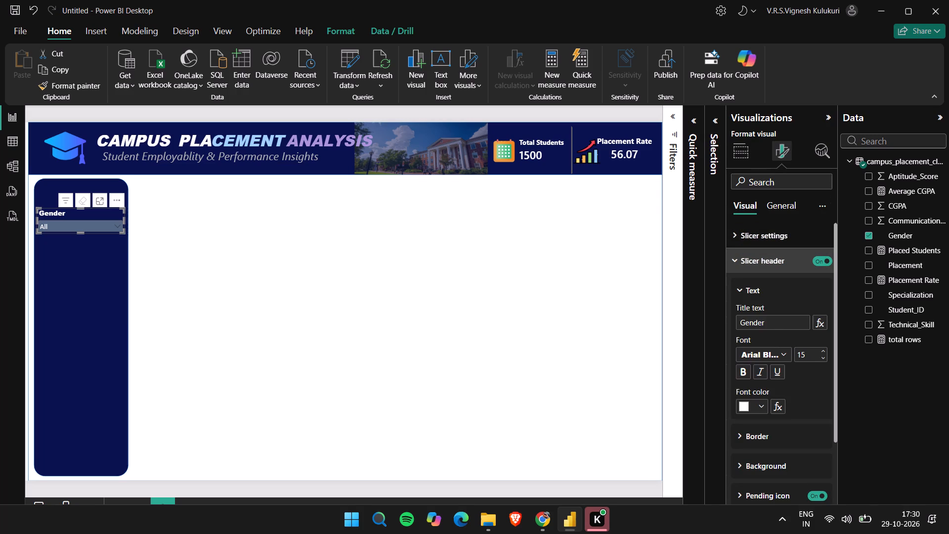
click(743, 255)
click(749, 287)
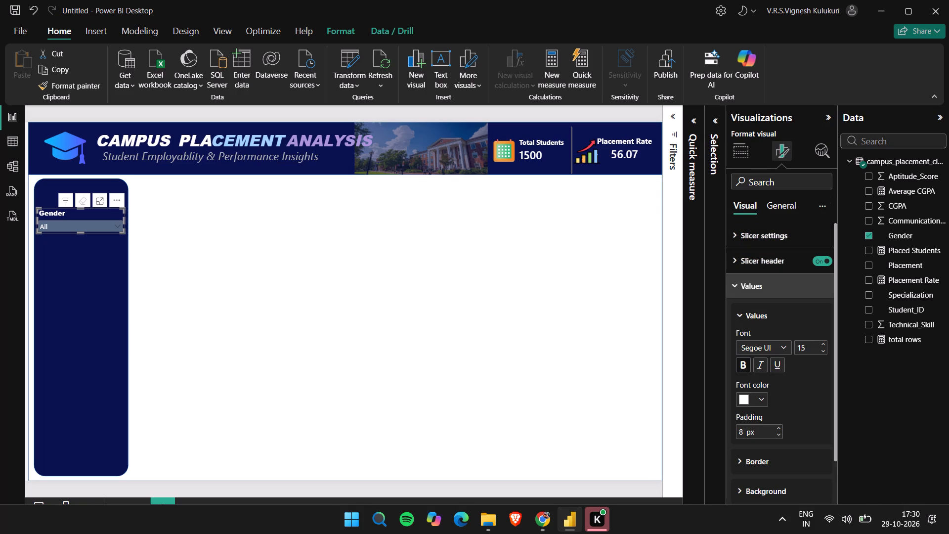
scroll(791, 400, down, 1)
click(757, 411)
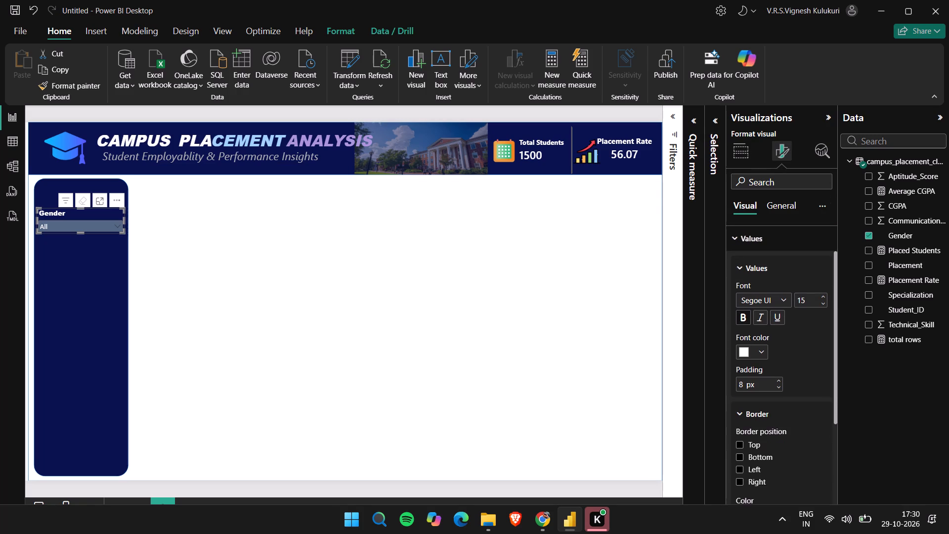
scroll(757, 411, down, 1)
click(744, 400)
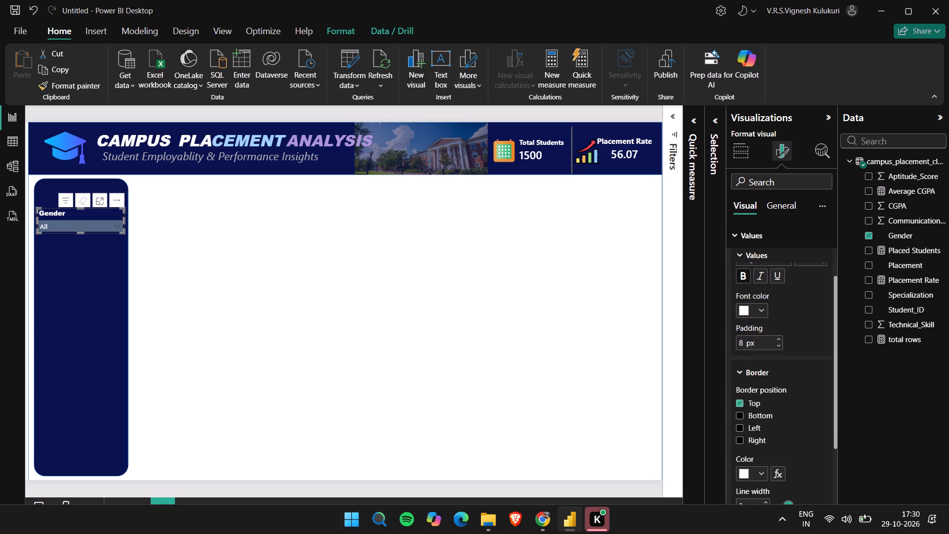
click(740, 412)
click(740, 426)
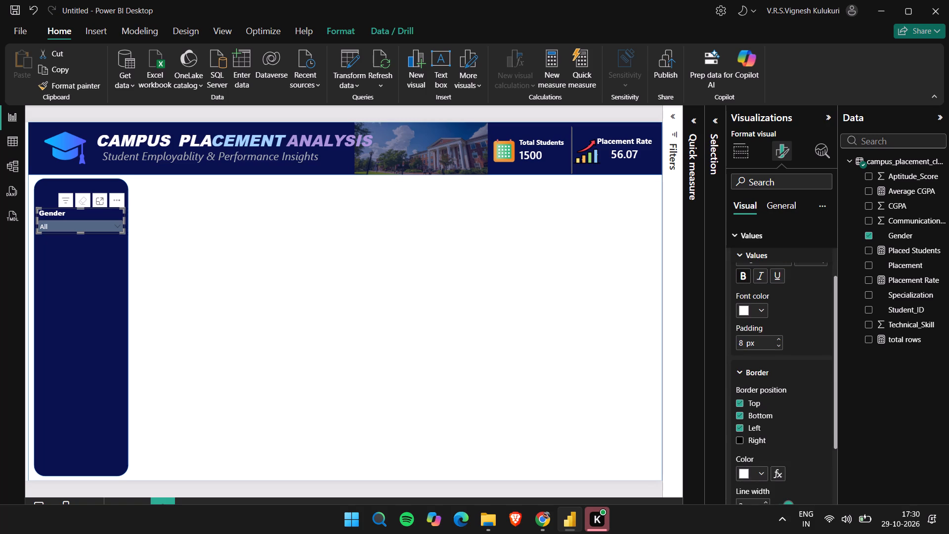
click(739, 442)
Set the values border color to the recently used slate blue and deselect the Gender slicer.
scroll(765, 440, down, 1)
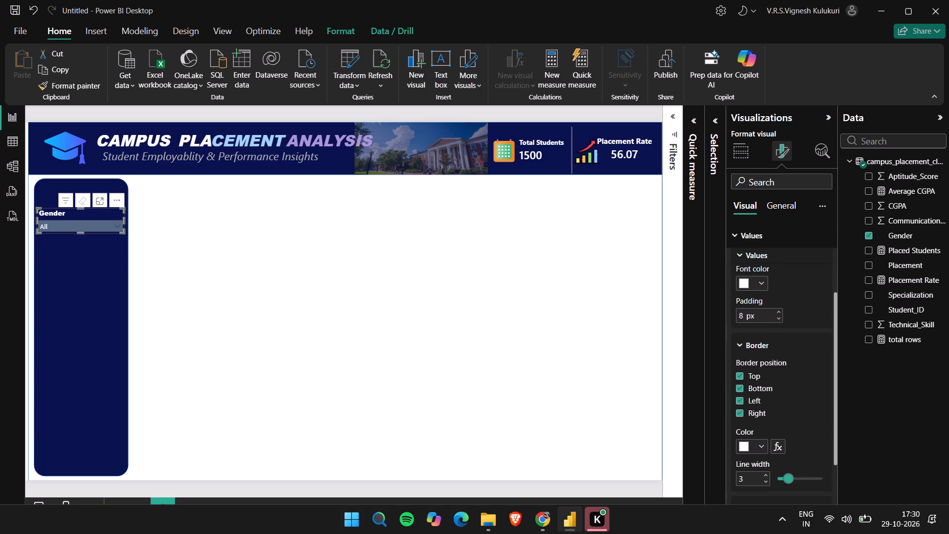
click(760, 445)
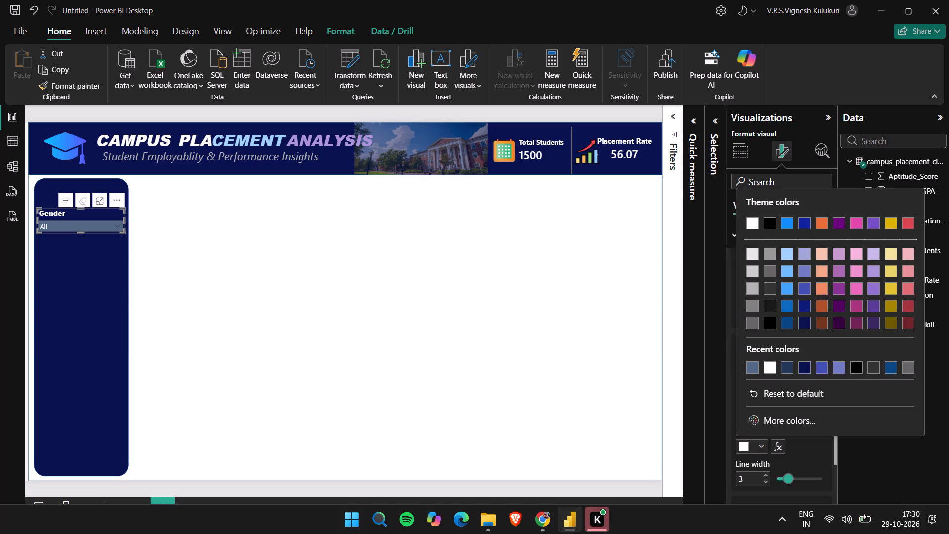
click(751, 370)
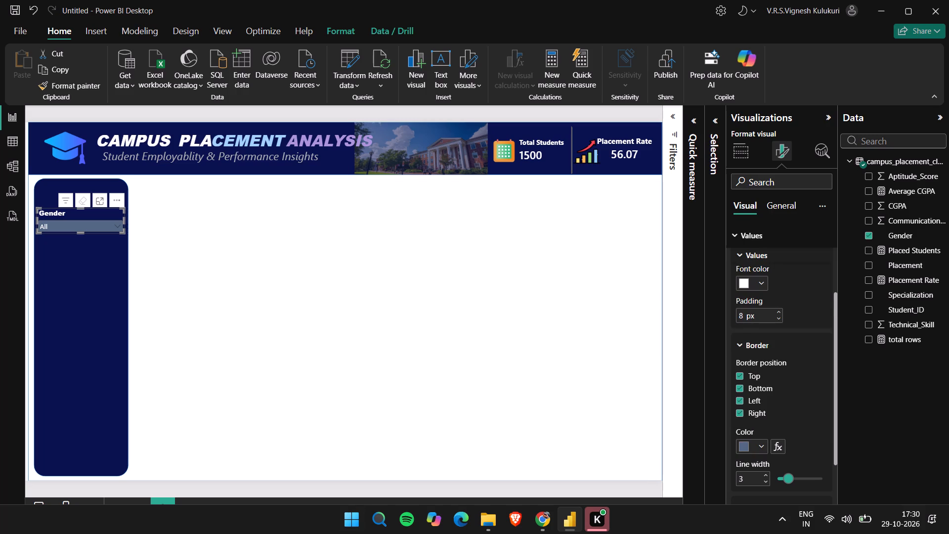
click(255, 489)
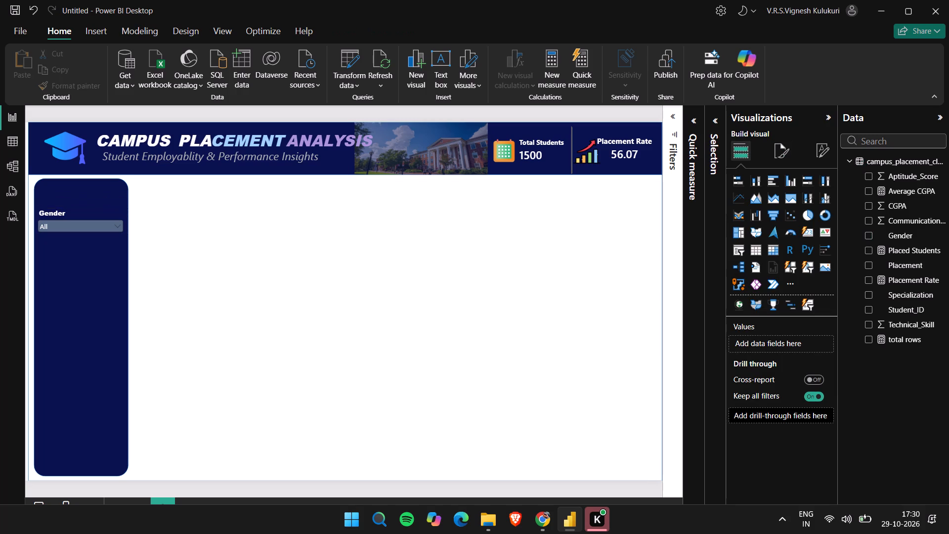
Compare the Gender slicer with the ChatGPT reference design in Chrome and check its dropdown list in Power BI.
key(alt+Tab)
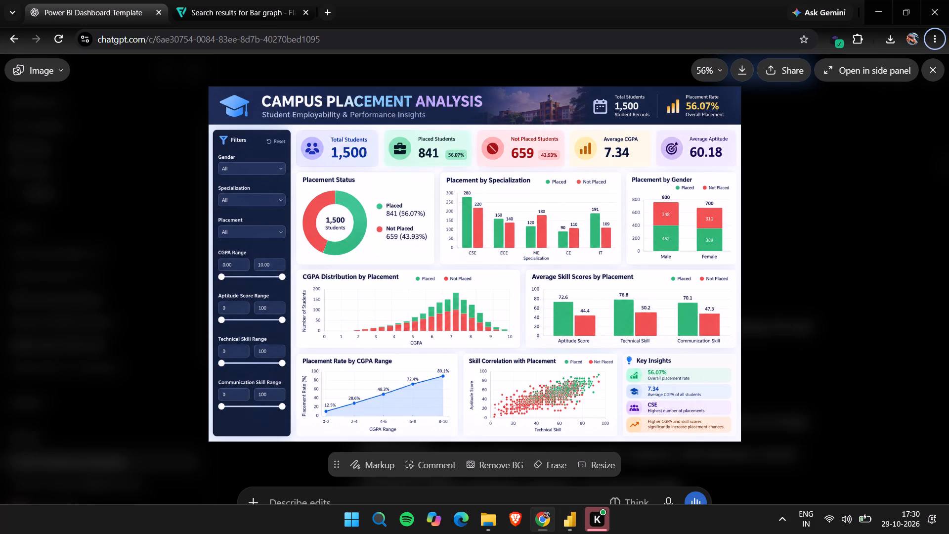
key(alt+Tab)
click(97, 229)
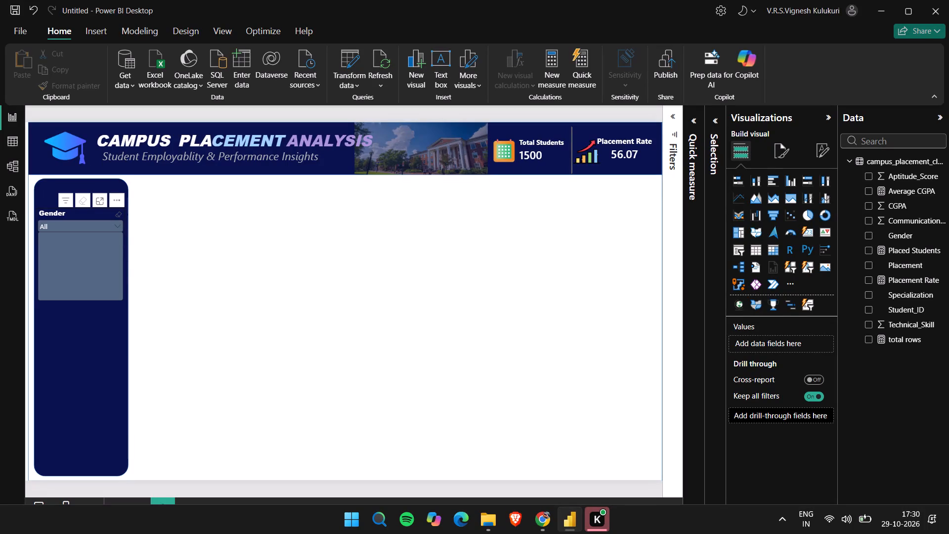
click(95, 228)
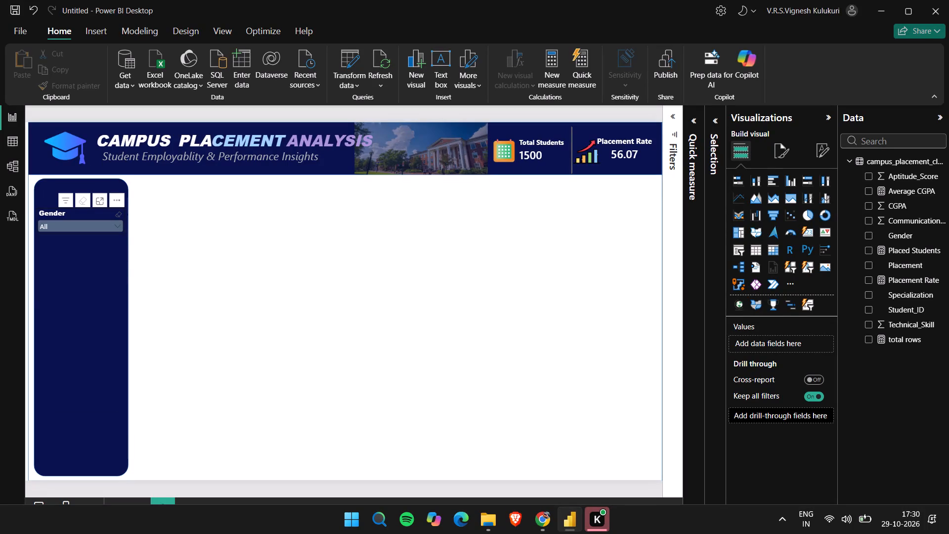
click(110, 228)
click(110, 228)
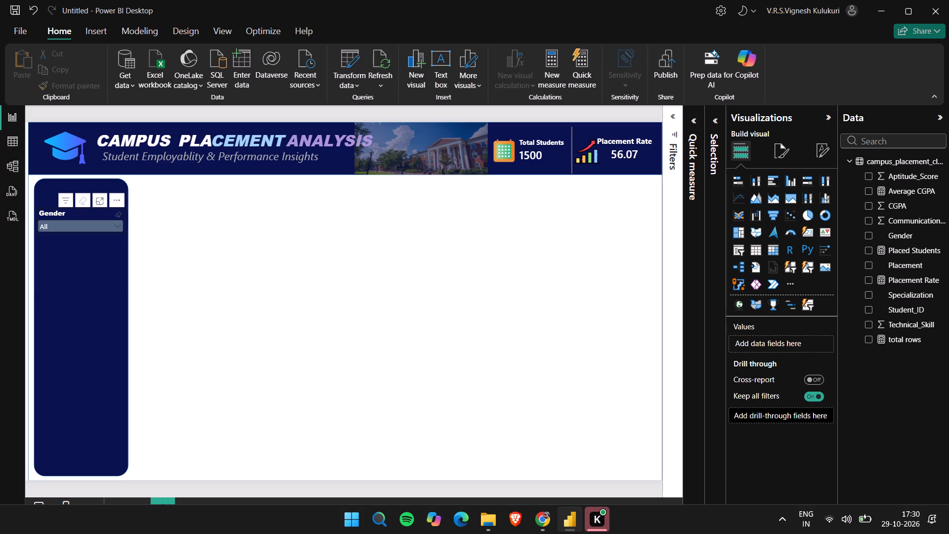
click(70, 487)
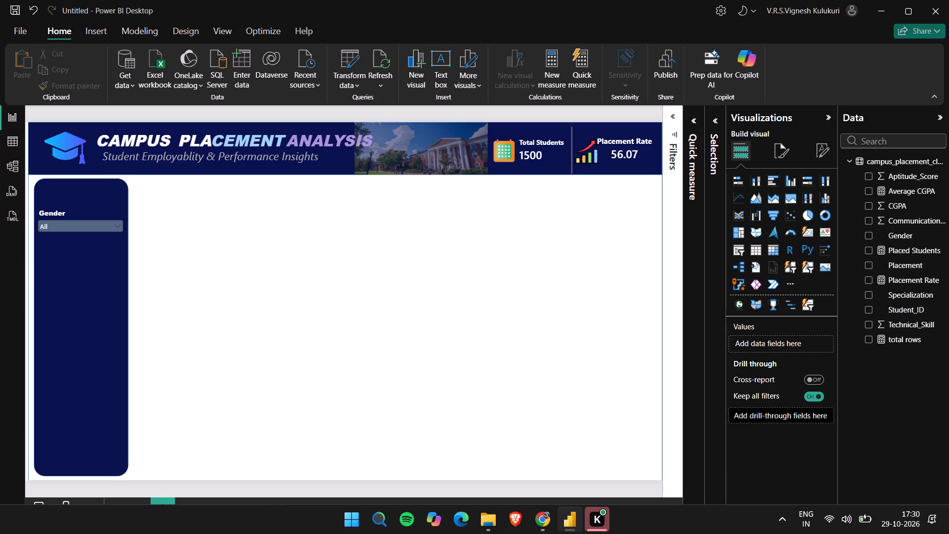
key(alt+Tab)
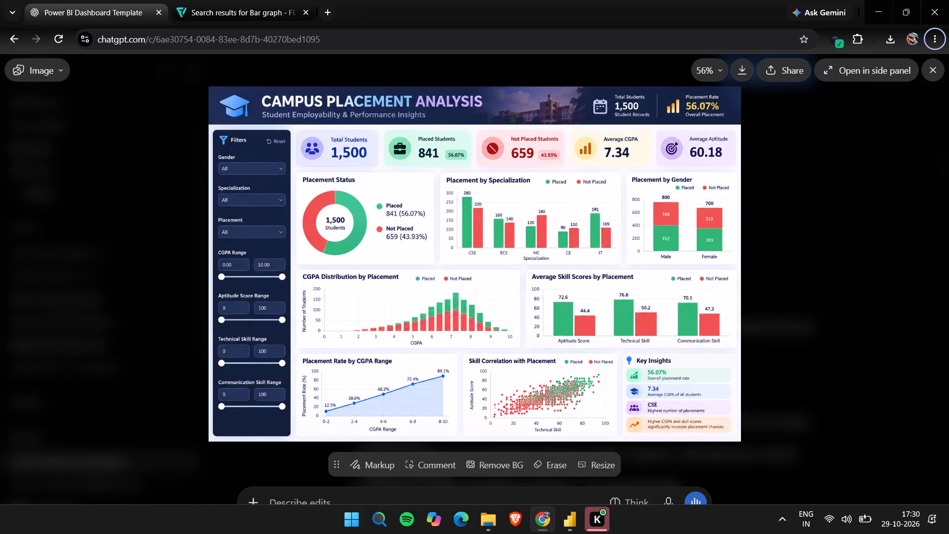
key(alt+Tab)
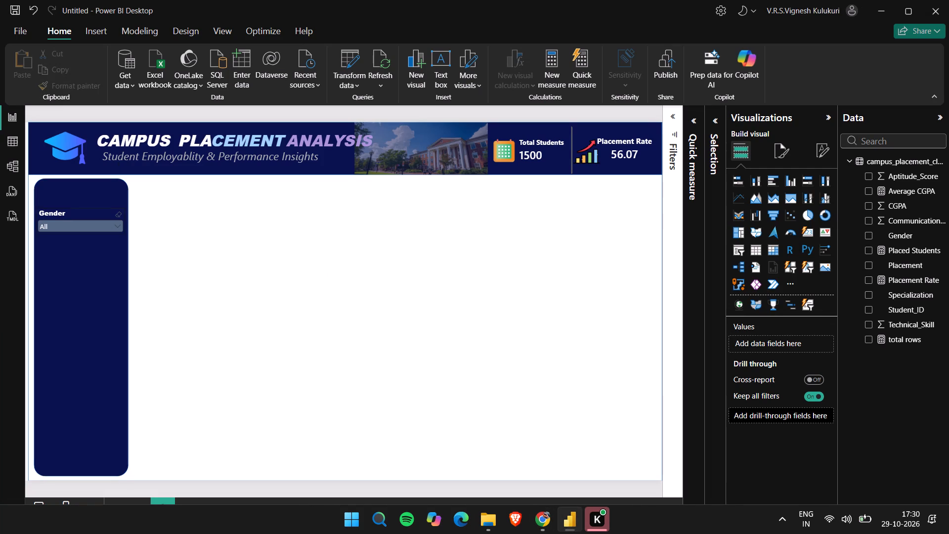
Review the Gender slicer's values border and background settings, and check it against the ChatGPT reference design in Chrome.
click(80, 211)
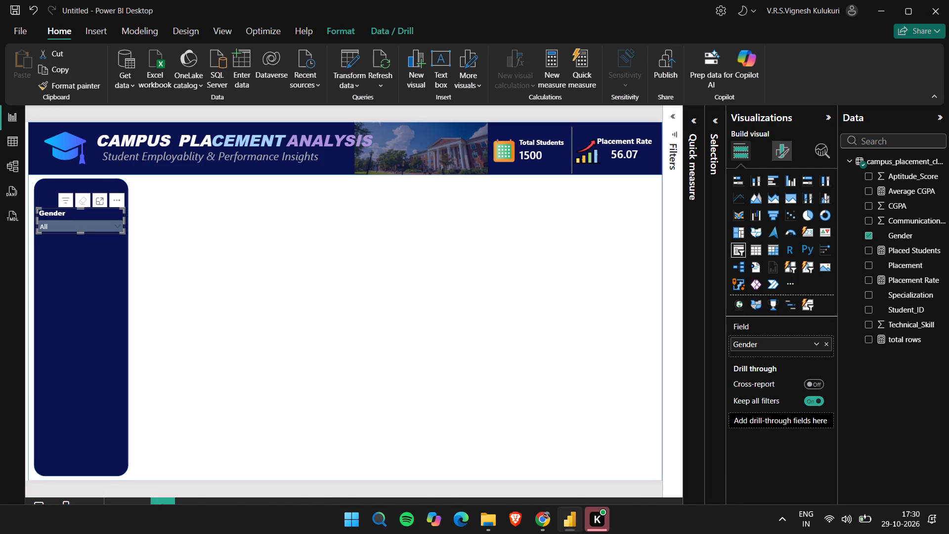
click(781, 150)
click(740, 288)
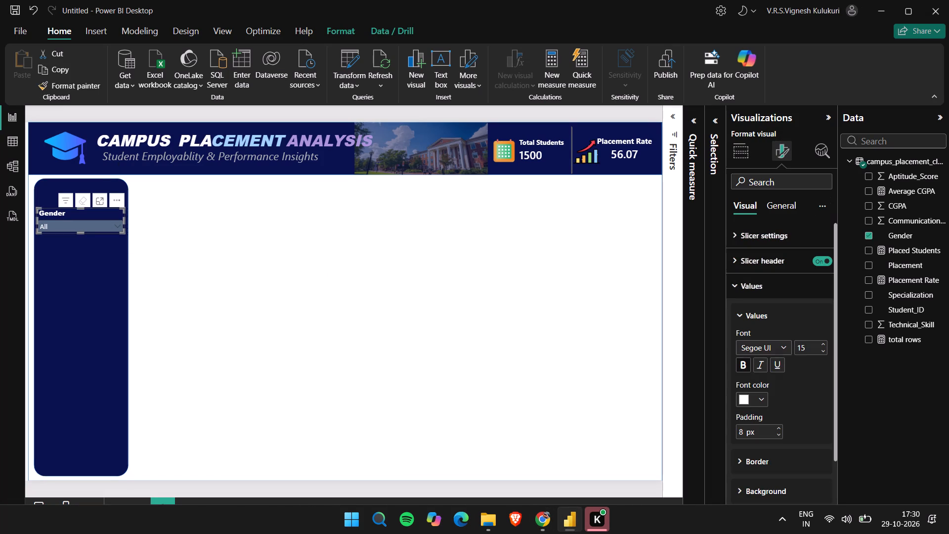
scroll(781, 410, down, 2)
click(748, 426)
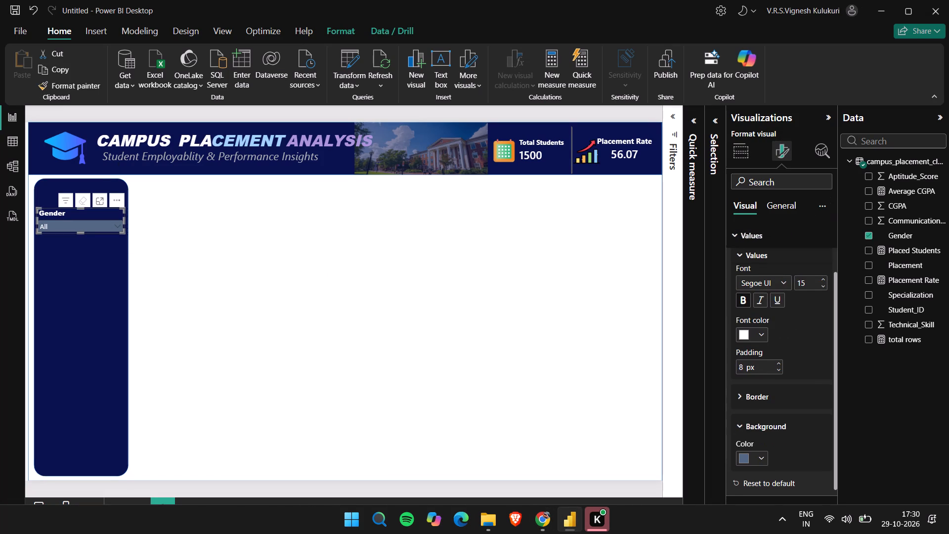
click(746, 395)
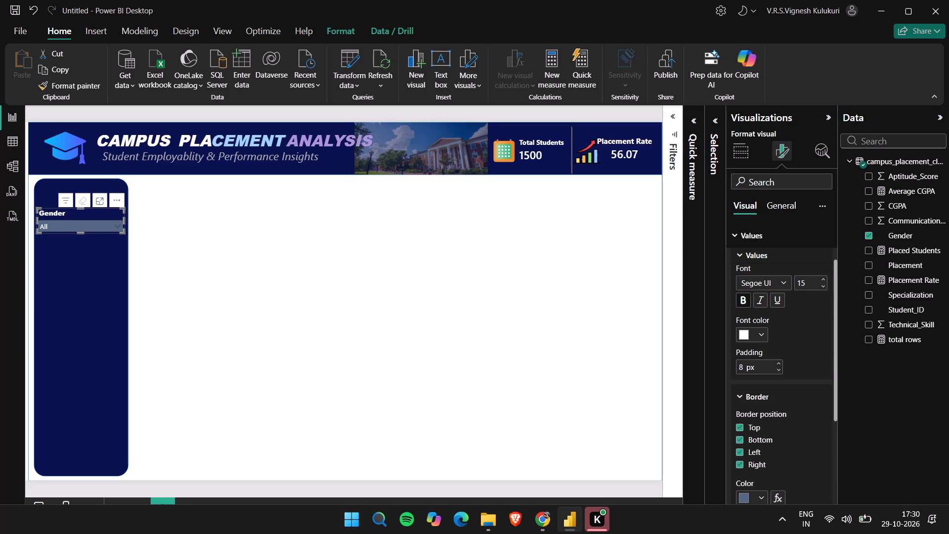
click(787, 392)
scroll(787, 392, down, 2)
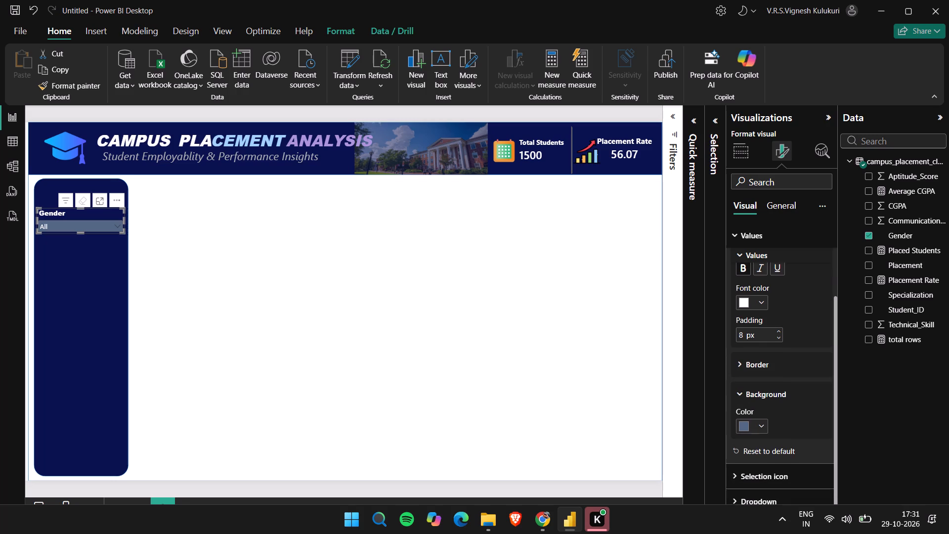
click(745, 369)
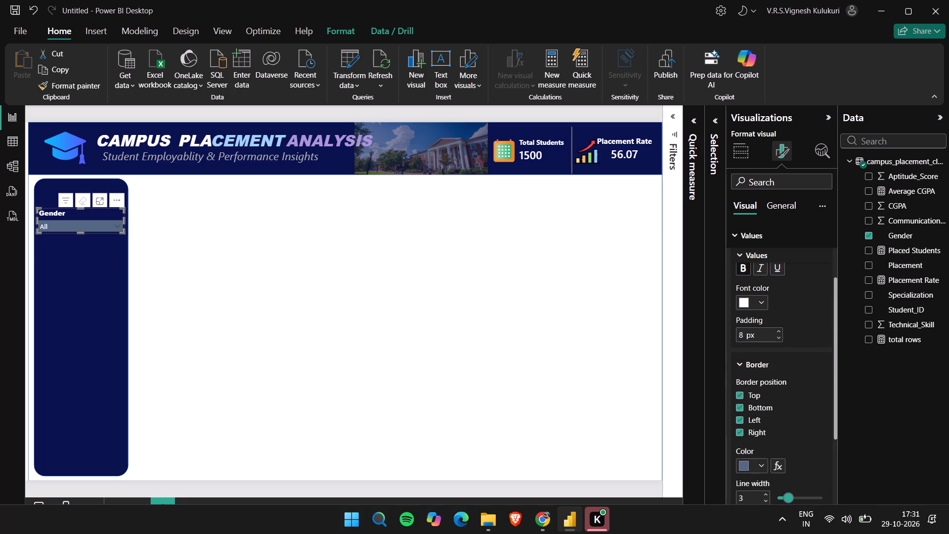
click(748, 354)
click(750, 363)
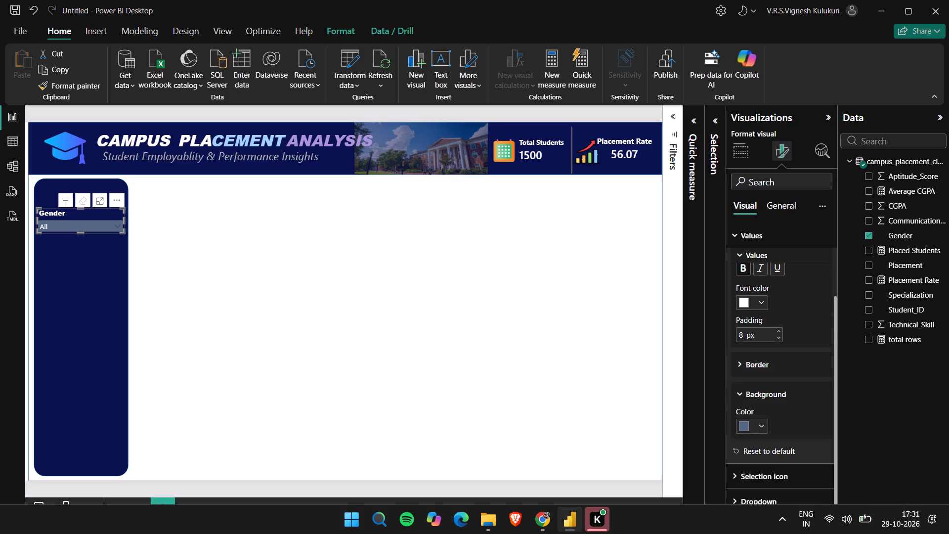
scroll(743, 327, up, 1)
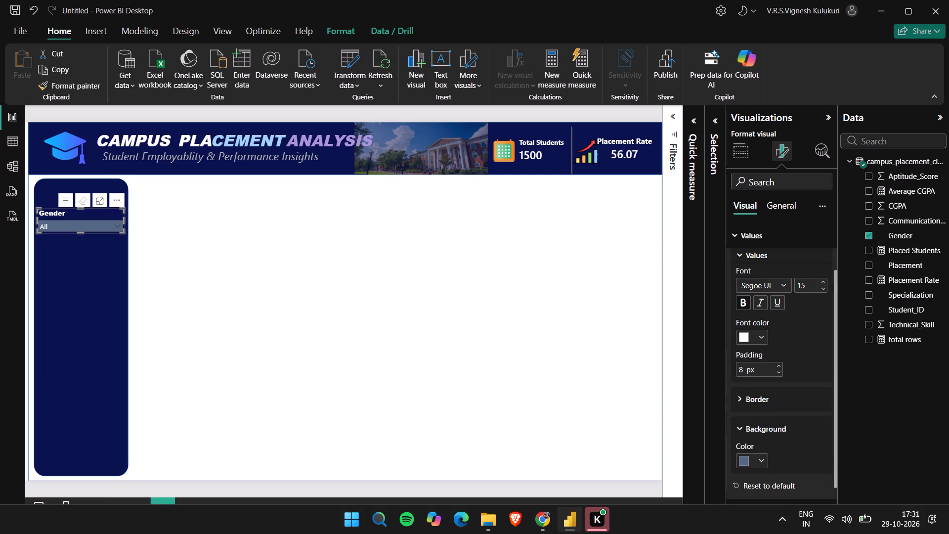
scroll(743, 327, up, 1)
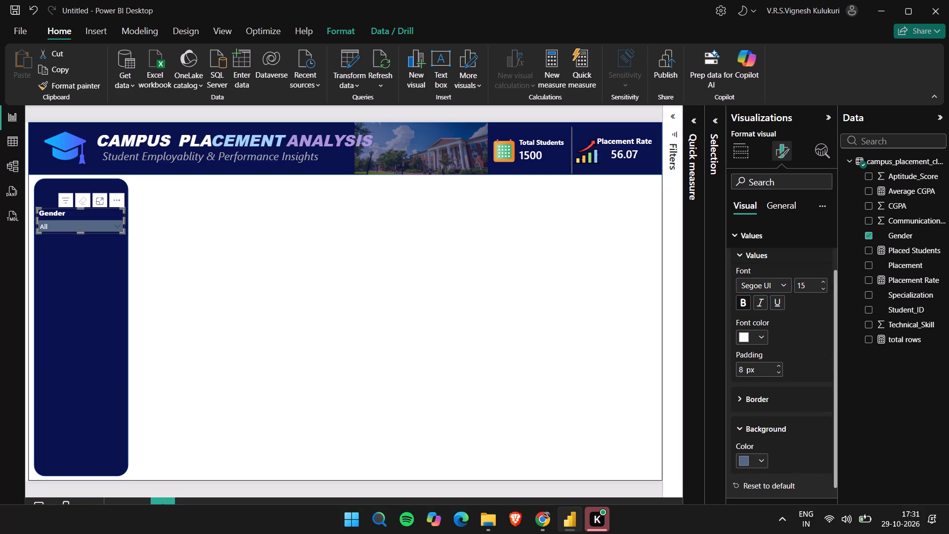
click(173, 489)
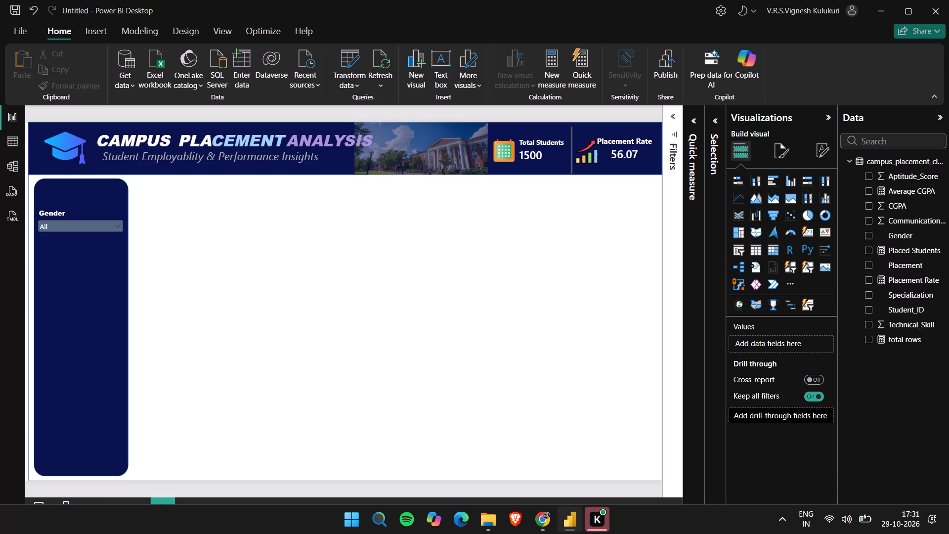
key(alt+Tab)
key(alt+Tab)
Add a new slicer in the blank middle of the report canvas and fill it with the Specialization field.
click(733, 250)
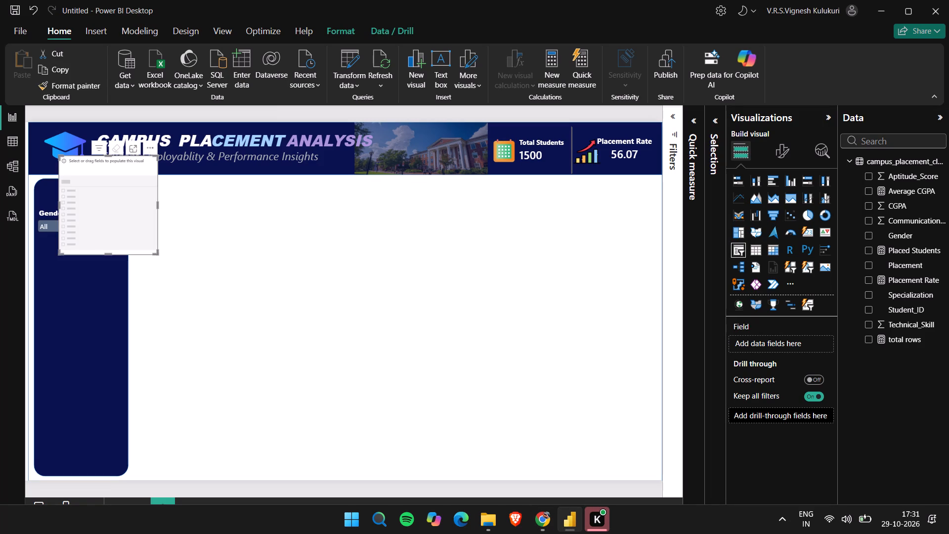
drag(118, 166, 331, 280)
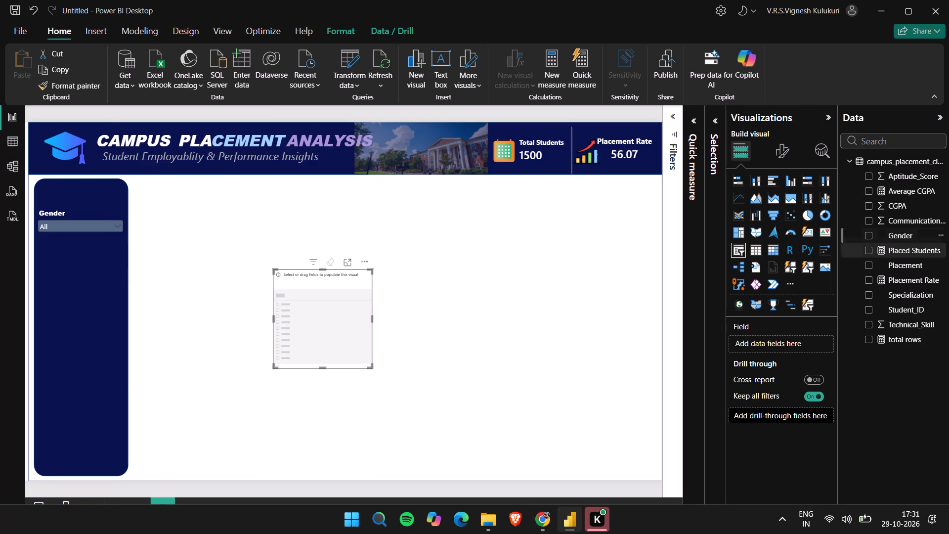
click(897, 298)
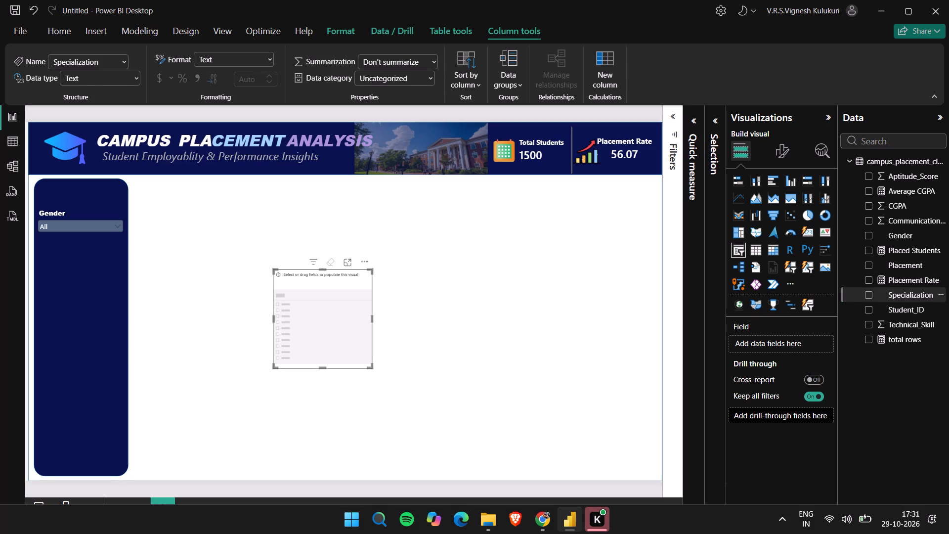
drag(900, 291, 341, 313)
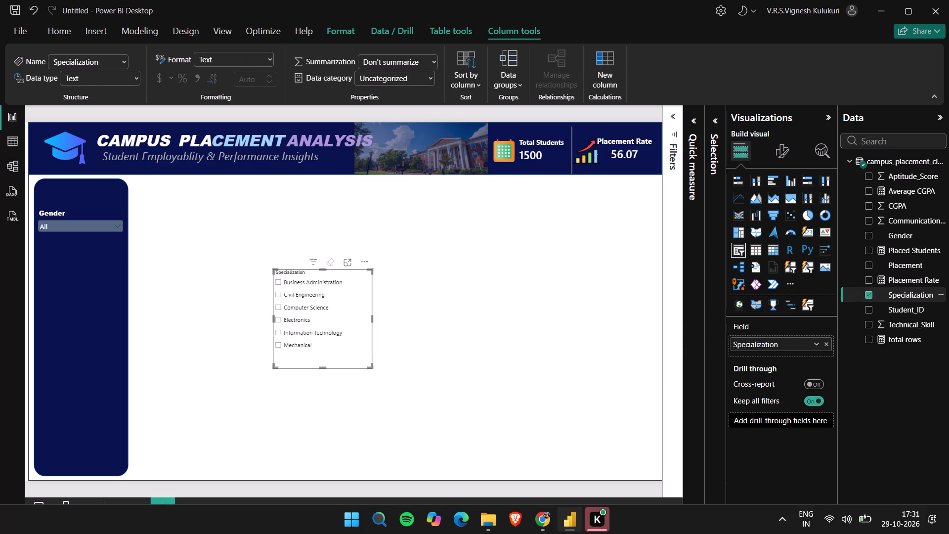
Change the Specialization slicer's style from a vertical list to Dropdown and deselect the slicer.
click(785, 145)
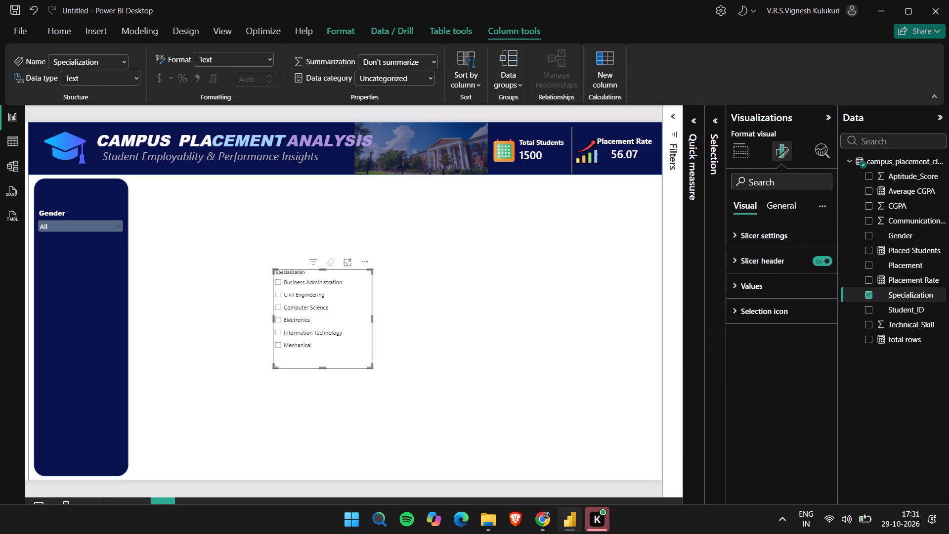
click(757, 234)
click(772, 293)
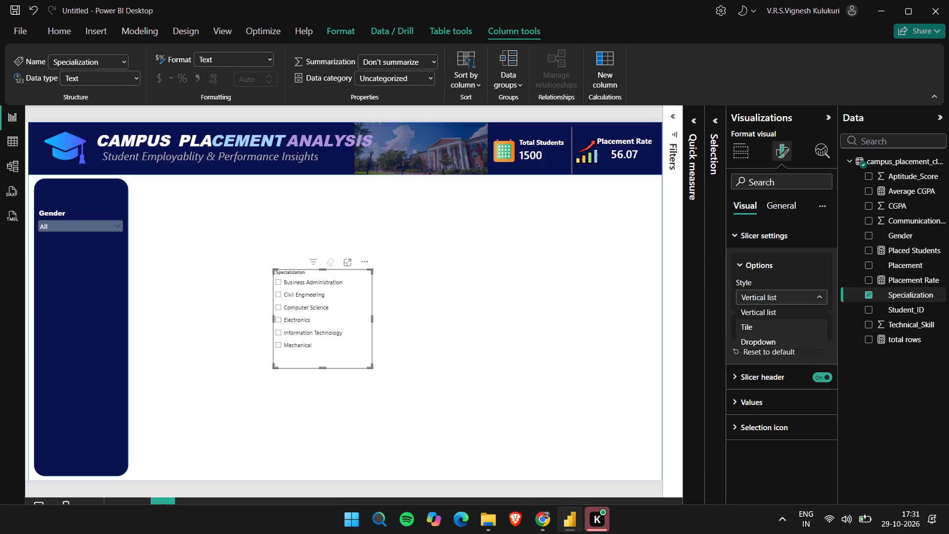
click(771, 338)
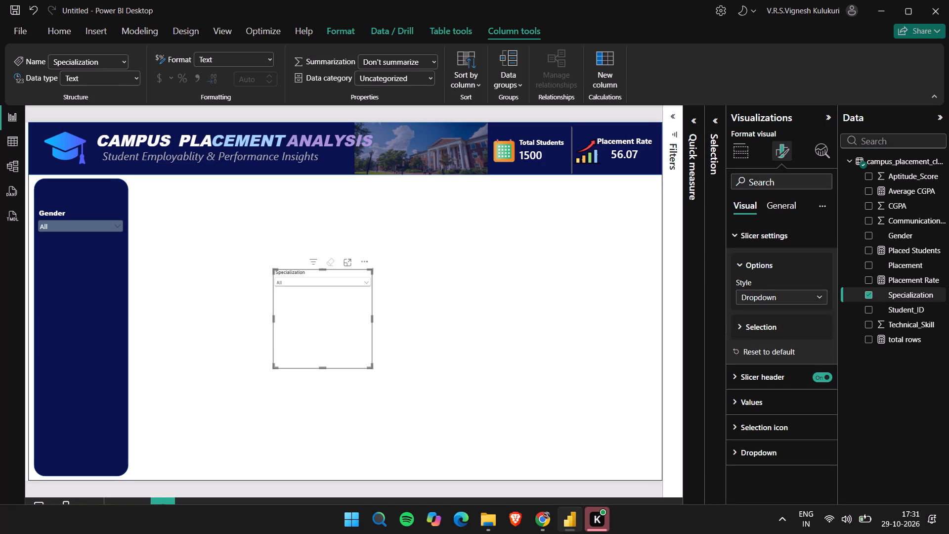
click(385, 486)
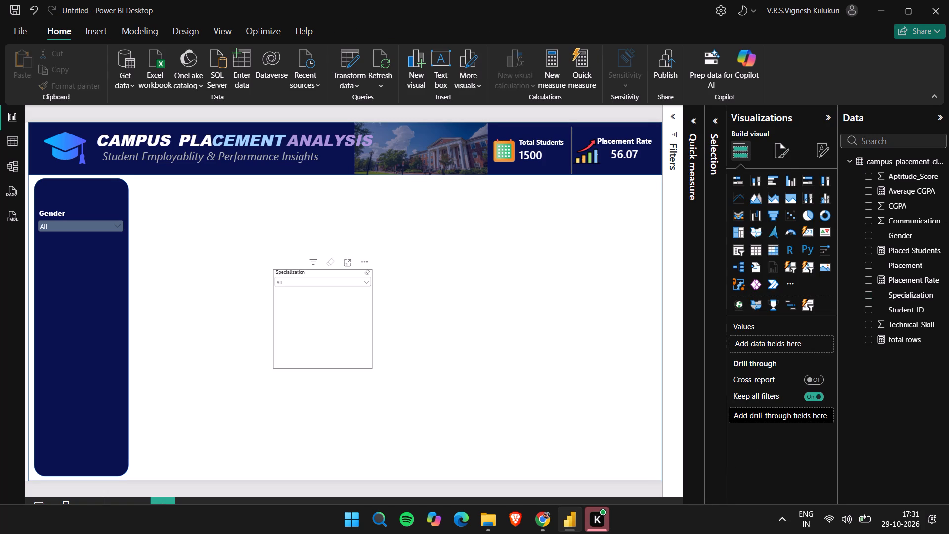
Shrink the Specialization slicer's height so its frame fits closely around the header and dropdown box.
click(312, 303)
drag(322, 367, 322, 341)
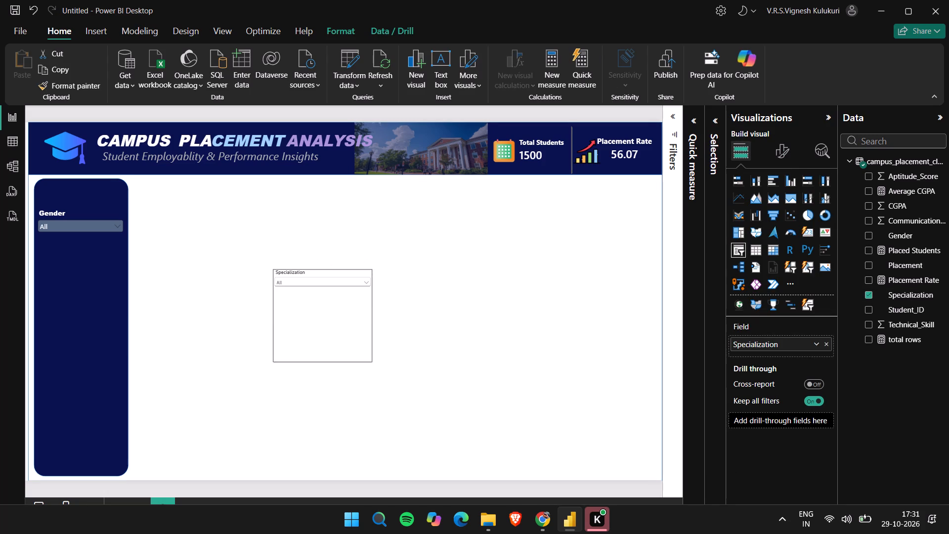
drag(322, 341, 316, 293)
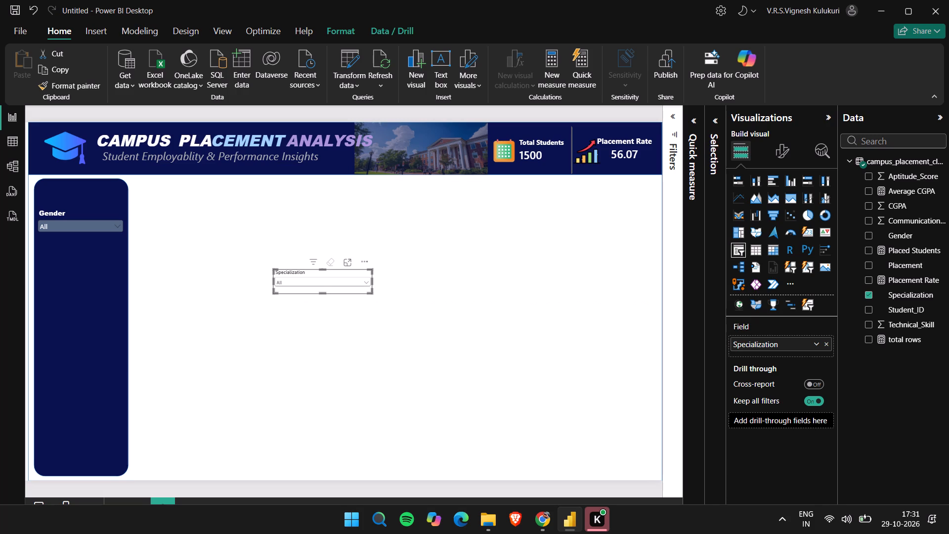
click(326, 274)
click(264, 489)
Narrow the Specialization slicer and place it in the navy sidebar directly beneath the Gender slicer, matching its width.
click(321, 273)
drag(321, 273, 68, 262)
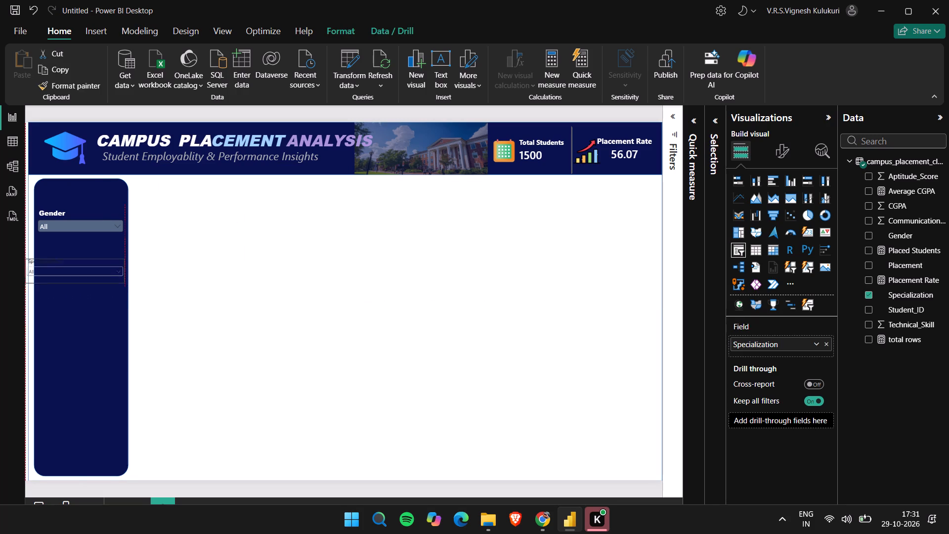
drag(68, 262, 277, 292)
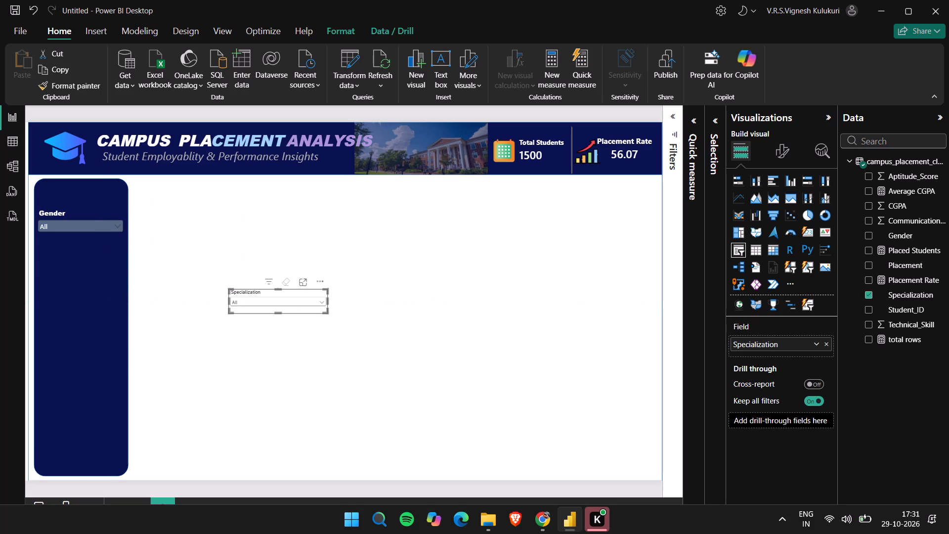
drag(327, 300, 312, 301)
drag(271, 292, 175, 295)
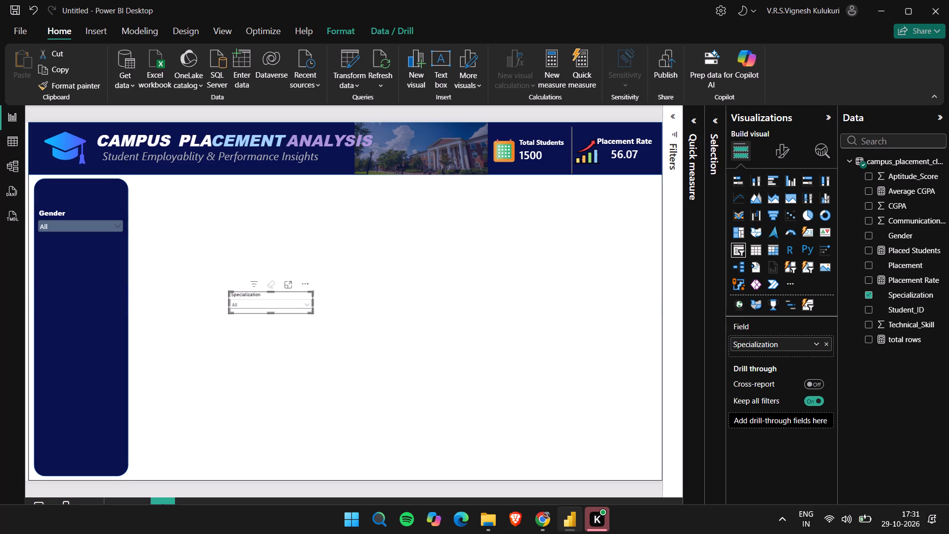
drag(280, 295, 94, 250)
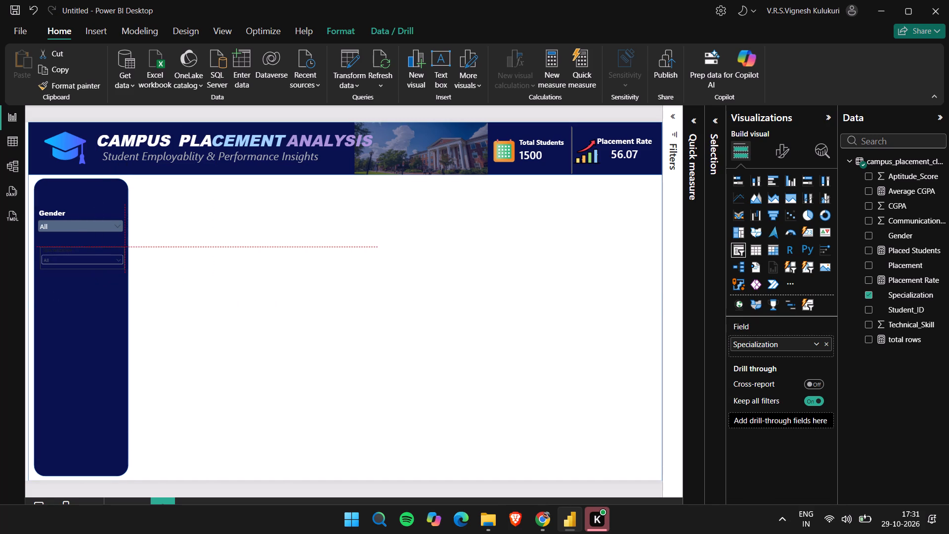
drag(94, 250, 94, 249)
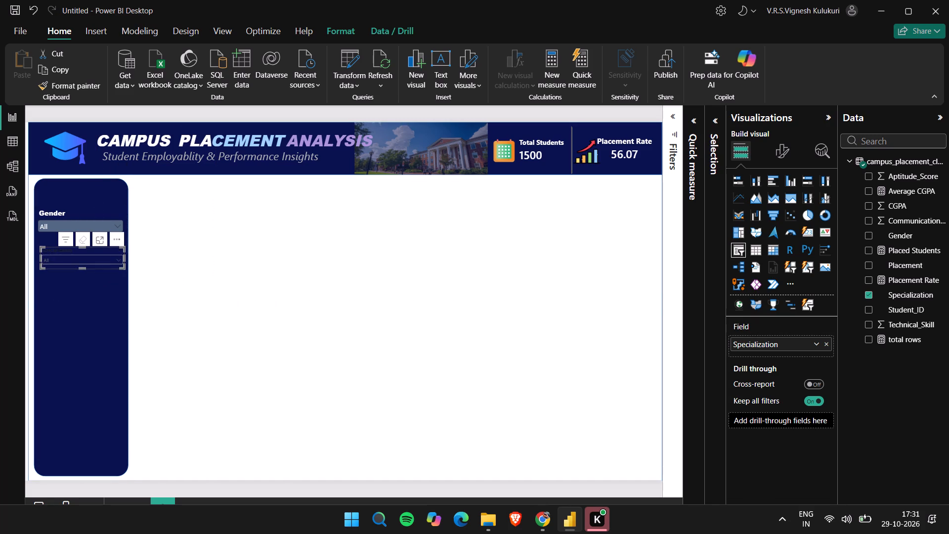
drag(122, 267, 129, 270)
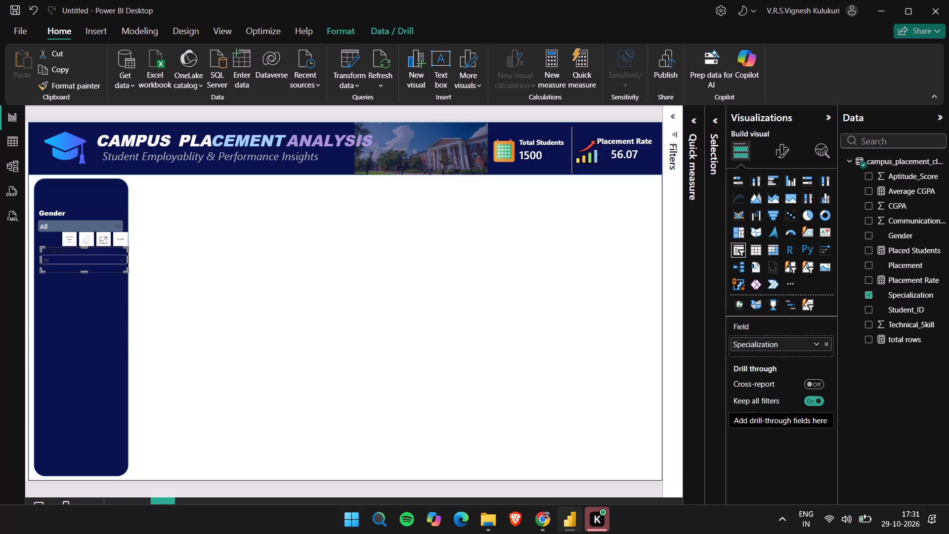
click(84, 253)
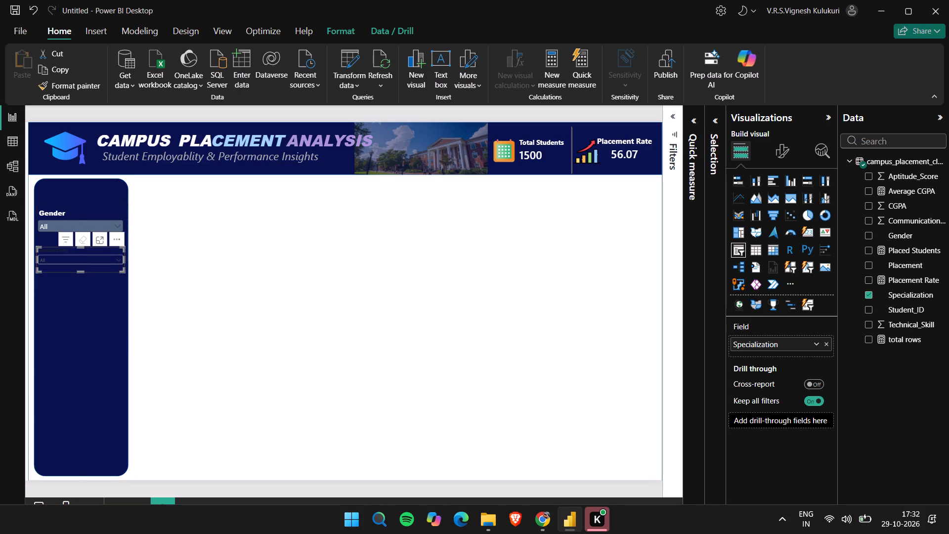
Format the Specialization slicer's values text as bold, white and size 15.
click(777, 149)
click(747, 279)
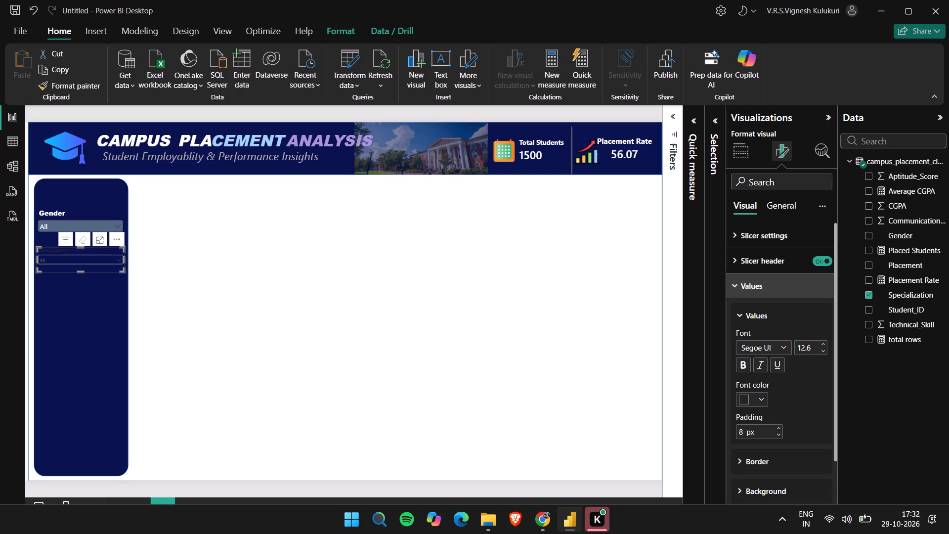
click(743, 366)
click(764, 395)
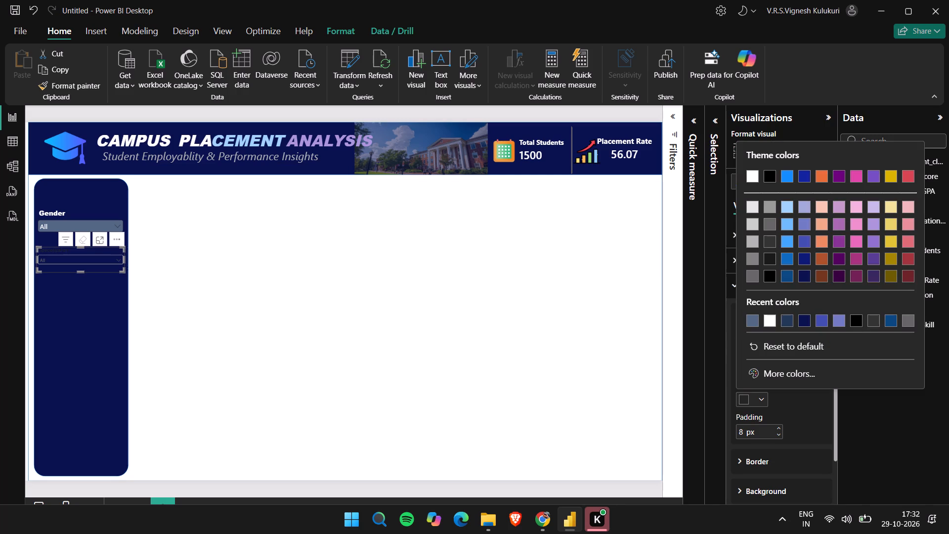
click(768, 321)
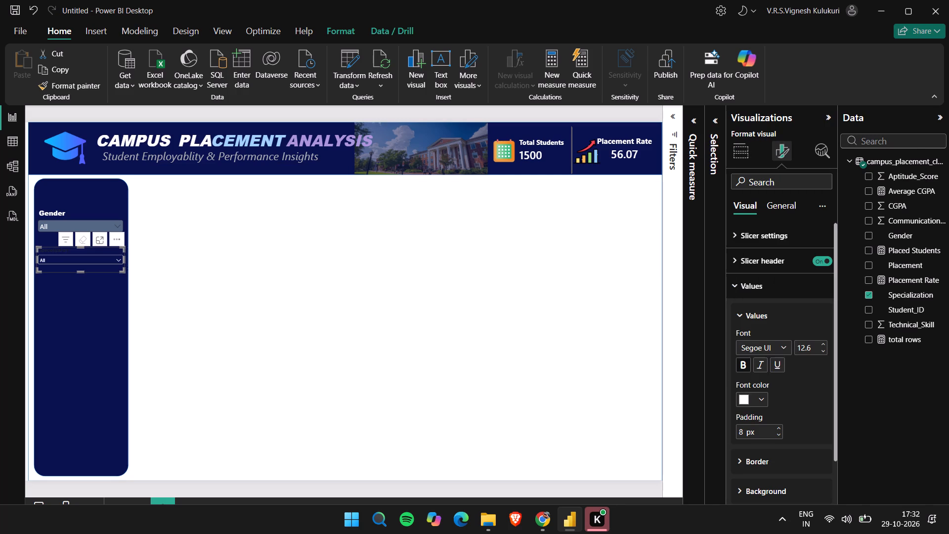
click(815, 347)
key(BackSpace)
text(15)
key(Return)
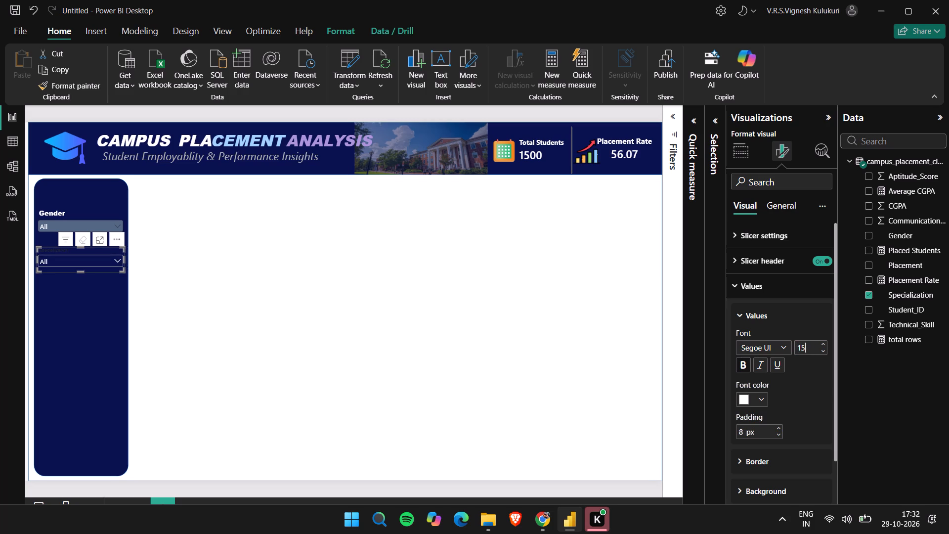
Give the Specialization slicer's values a border on all four sides in the recent slate blue with line width 3.
scroll(789, 408, down, 1)
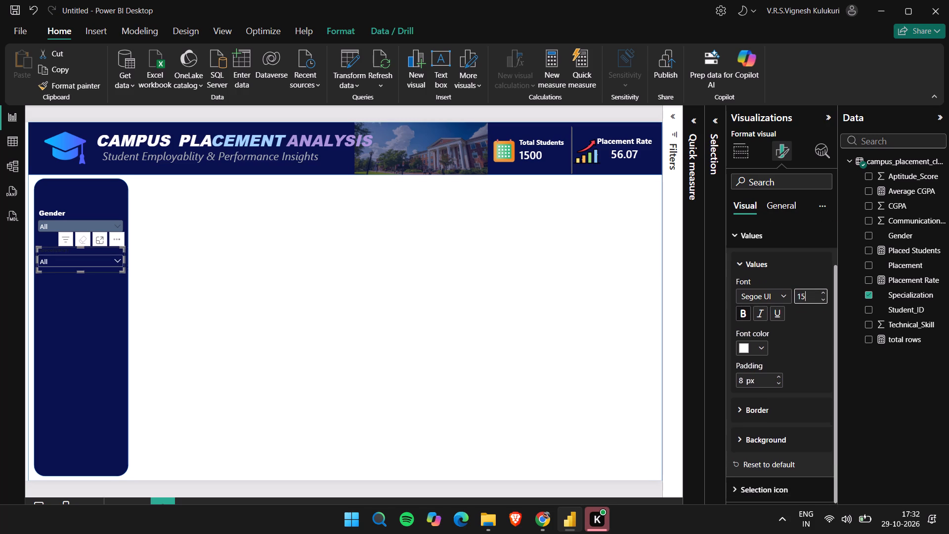
click(742, 405)
click(746, 442)
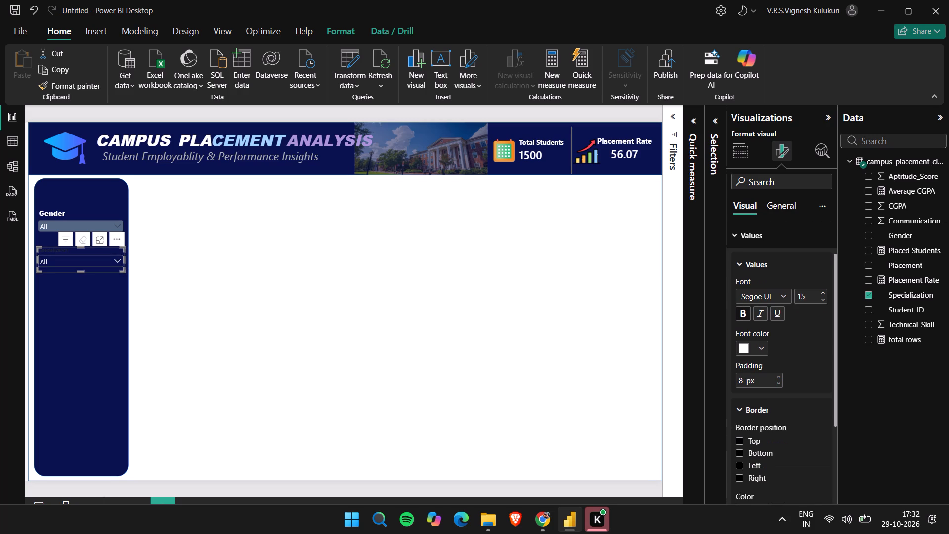
click(740, 459)
click(739, 449)
click(740, 462)
scroll(740, 462, down, 1)
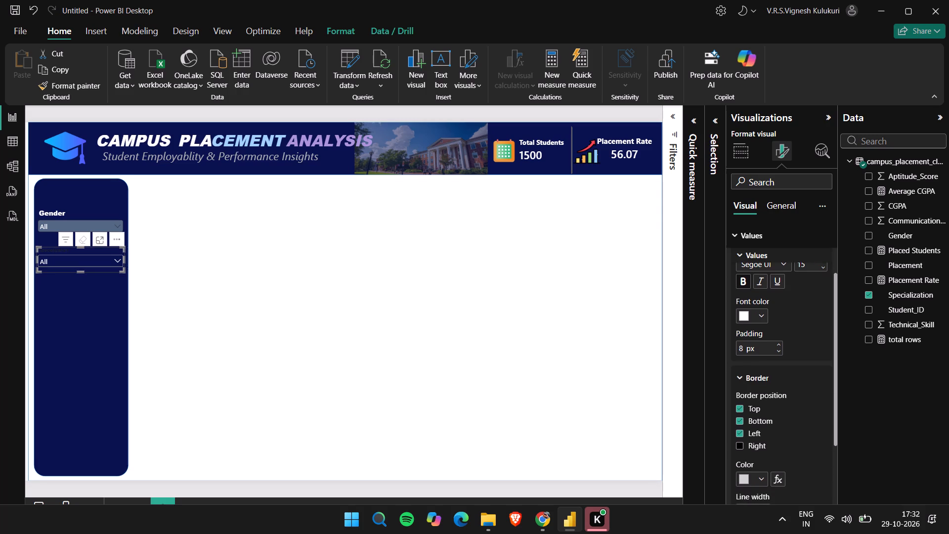
click(739, 448)
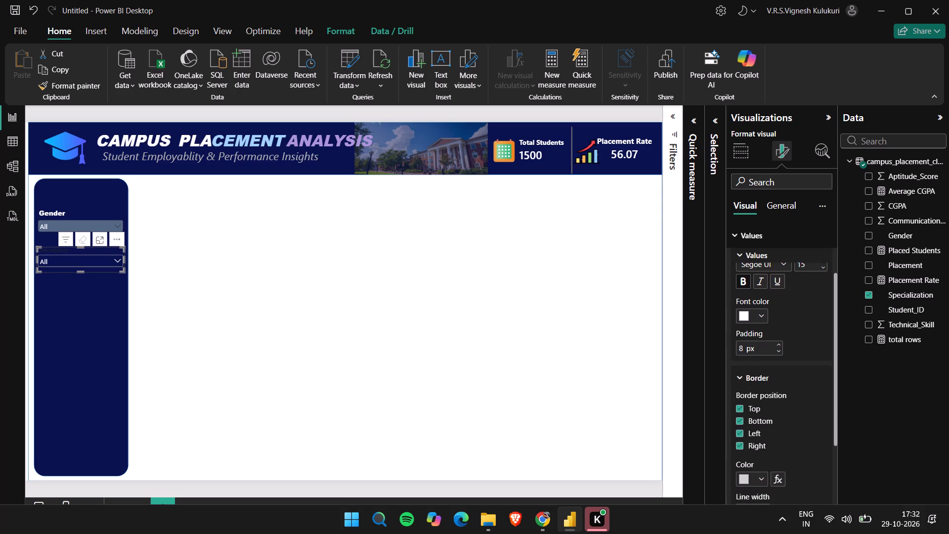
click(762, 477)
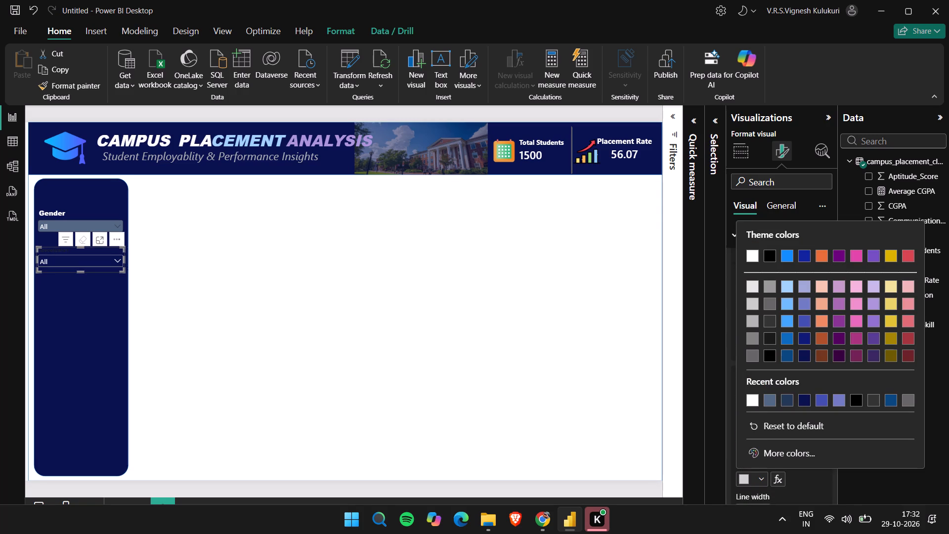
click(767, 400)
scroll(779, 426, down, 1)
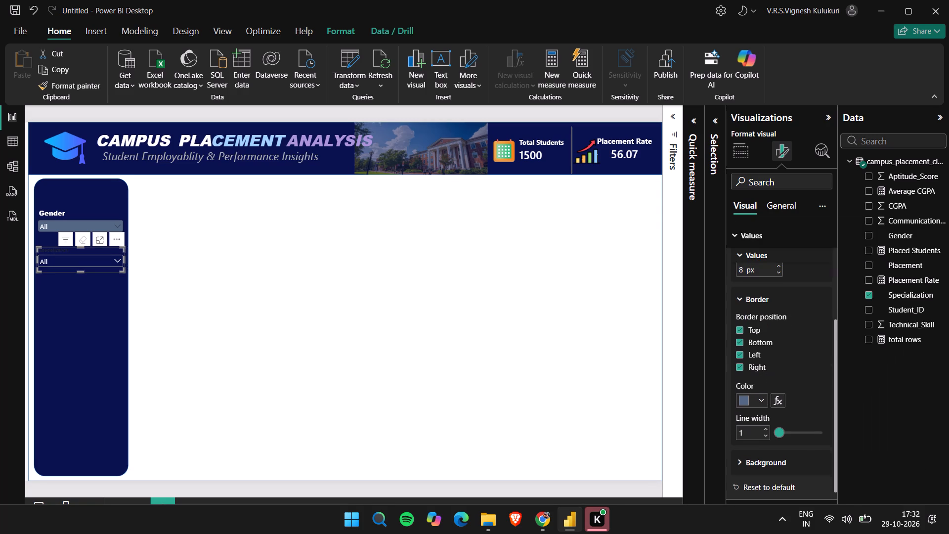
click(749, 433)
key(BackSpace)
key(3)
key(Return)
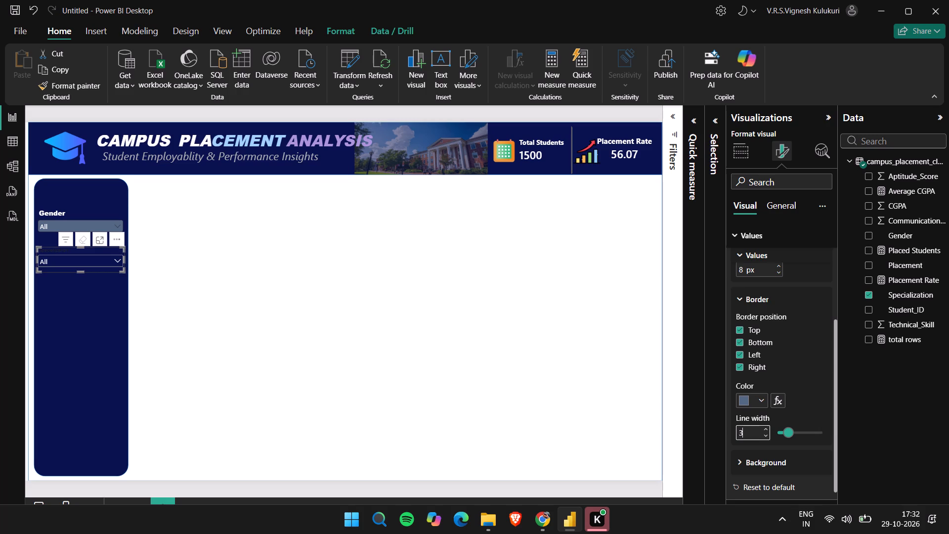
Set the Specialization slicer's values background to the same recently used slate blue.
click(743, 462)
scroll(743, 462, down, 1)
click(761, 425)
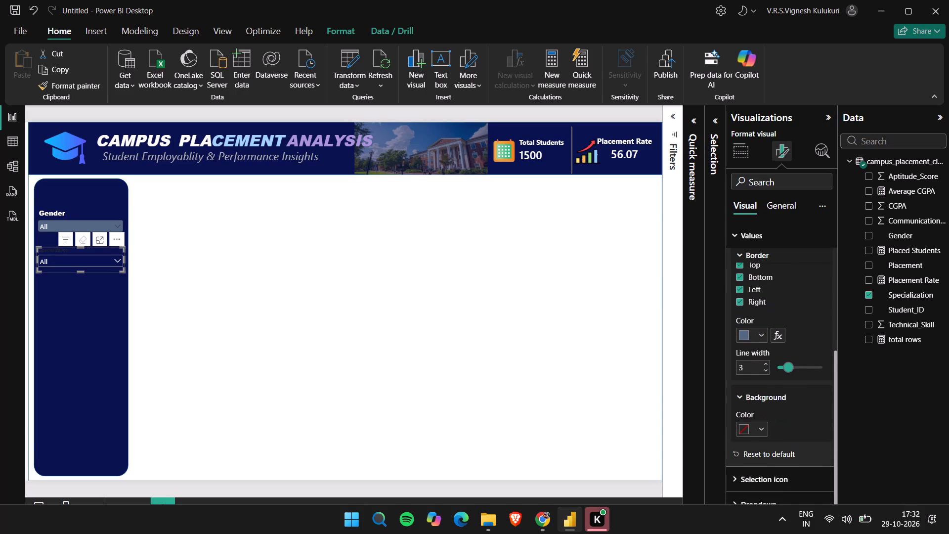
click(751, 350)
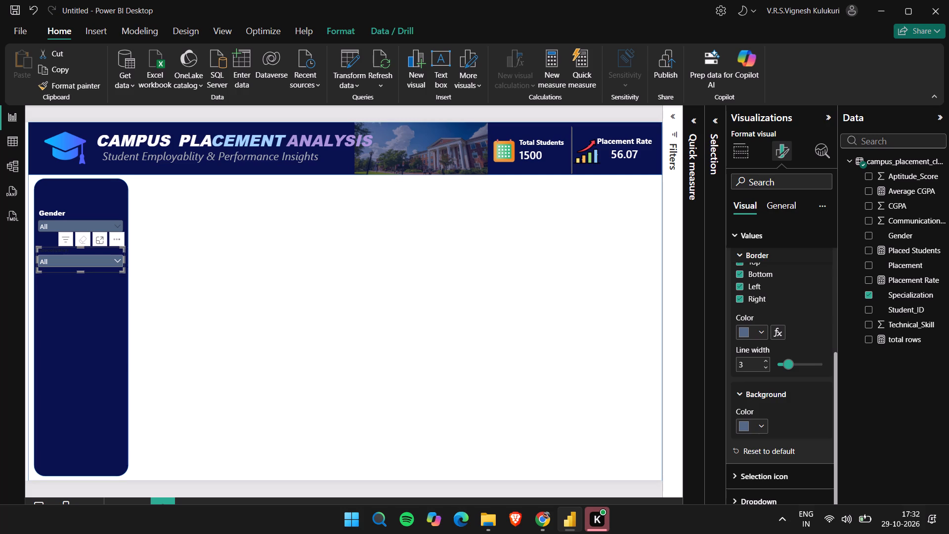
Format the Specialization slicer's header text as bold Arial Black, size 15, in white.
scroll(783, 285, up, 4)
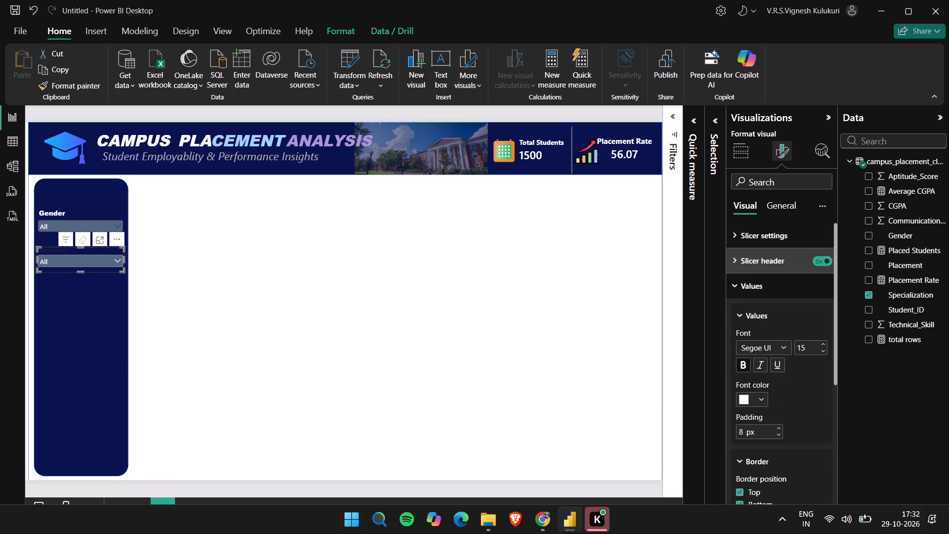
click(749, 249)
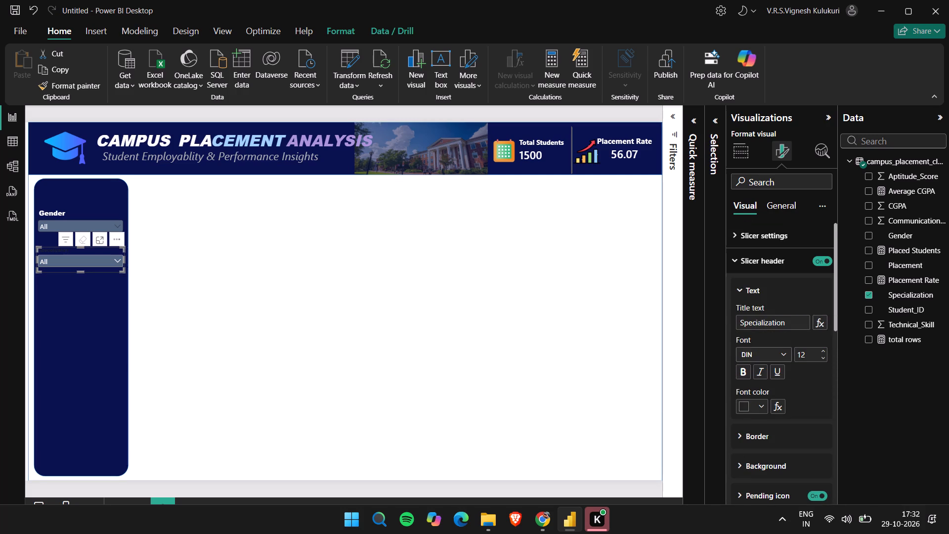
click(783, 350)
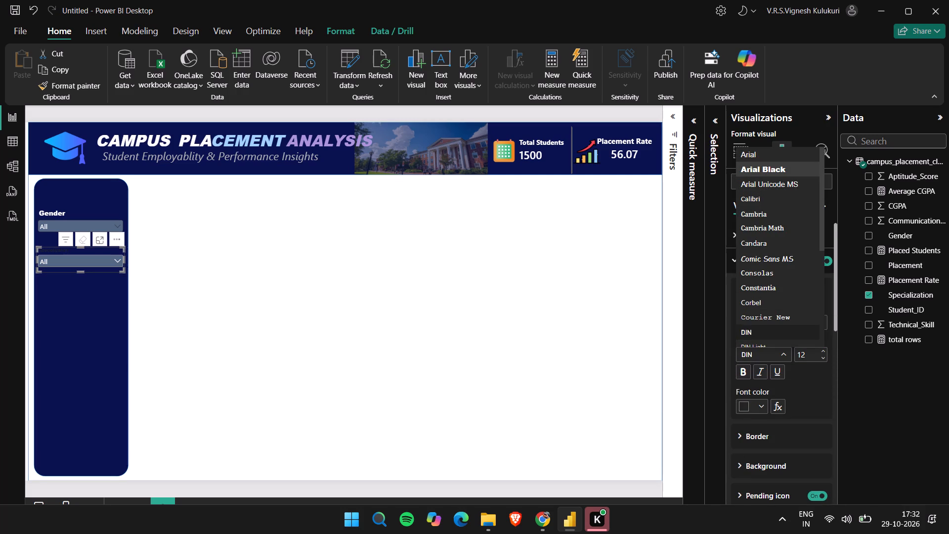
click(756, 171)
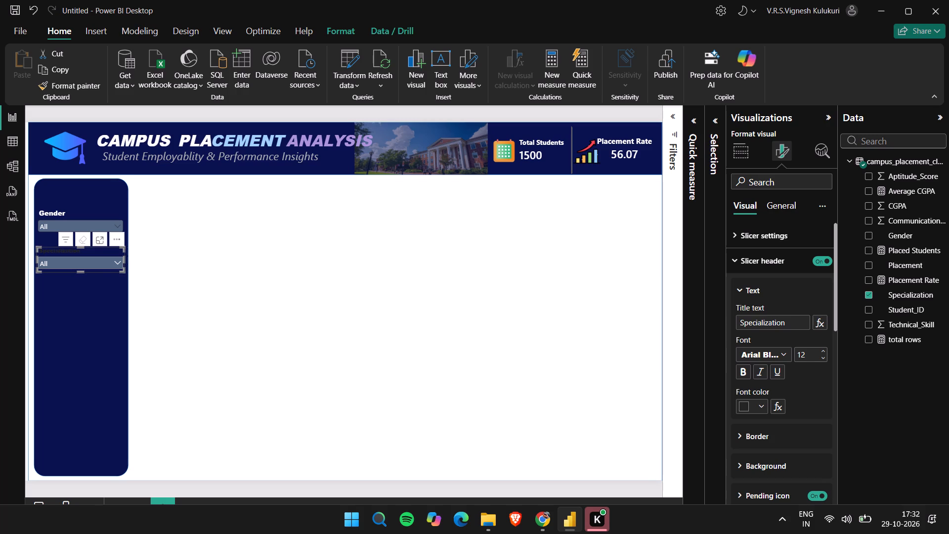
click(811, 349)
key(BackSpace)
text(15)
key(Return)
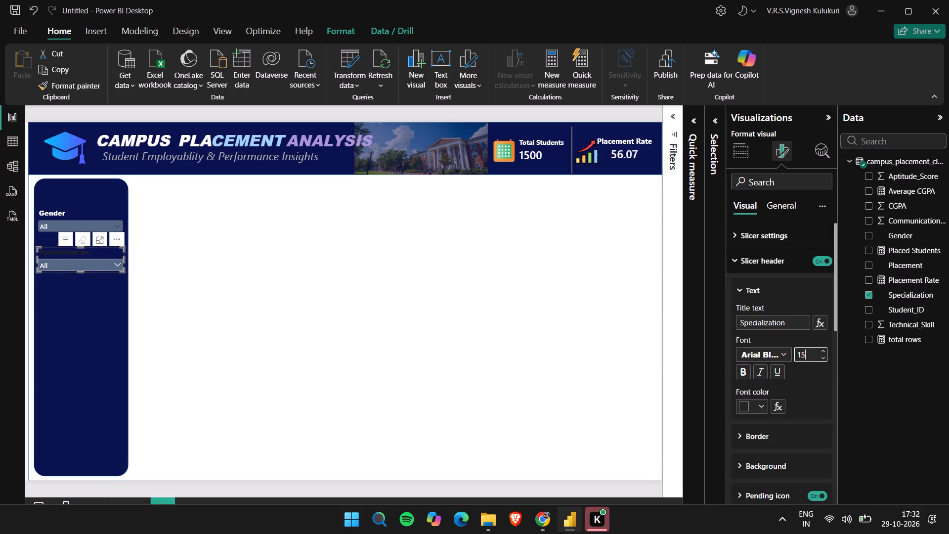
click(752, 403)
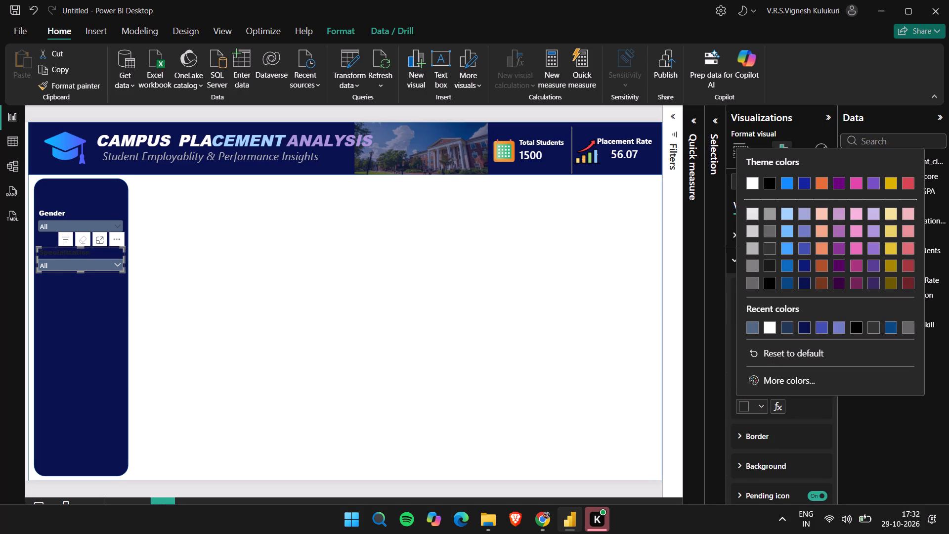
click(767, 327)
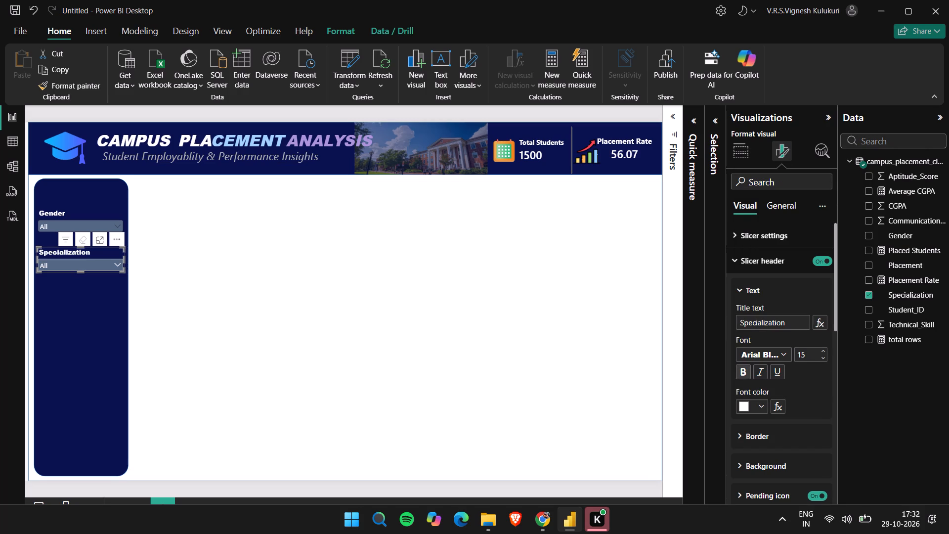
click(740, 371)
click(803, 396)
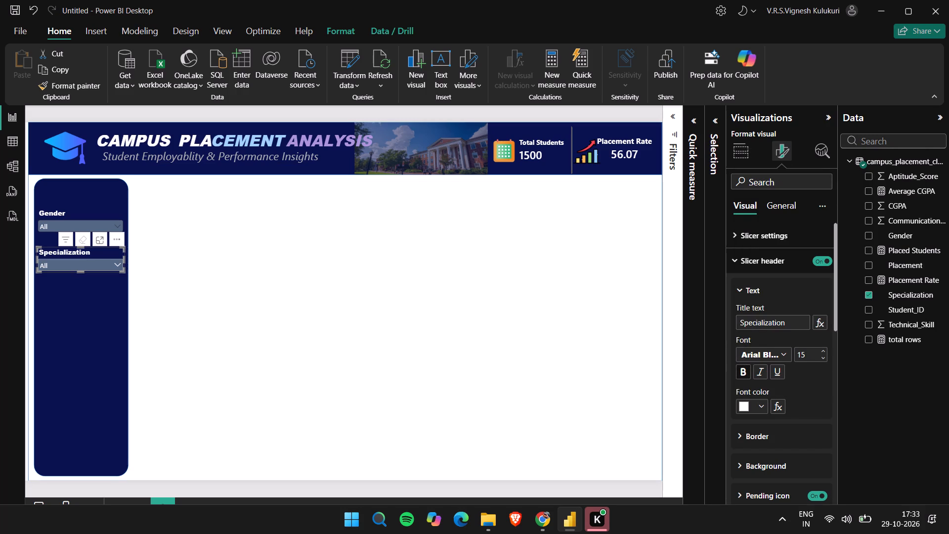
click(447, 486)
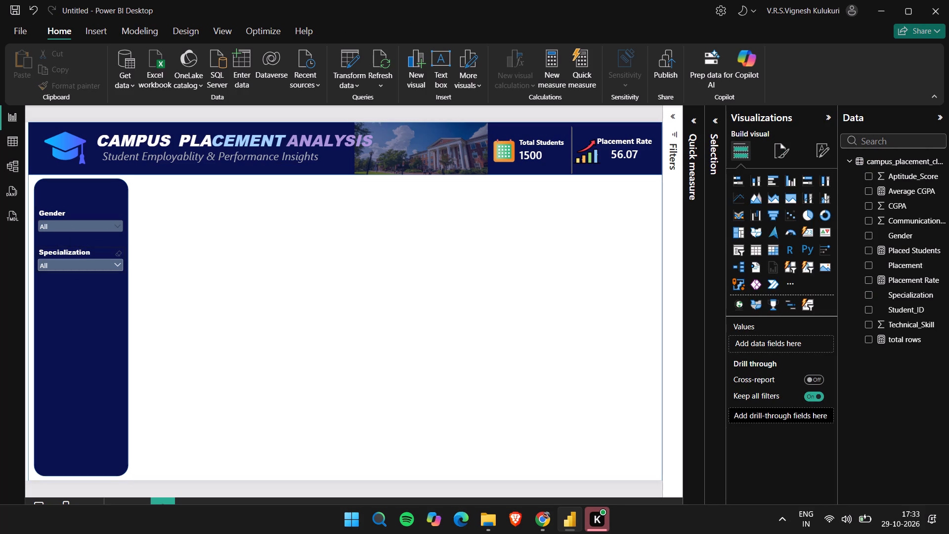
Examine both sidebar slicers, expanding the Specialization and Gender dropdowns to check how their option lists look.
click(92, 255)
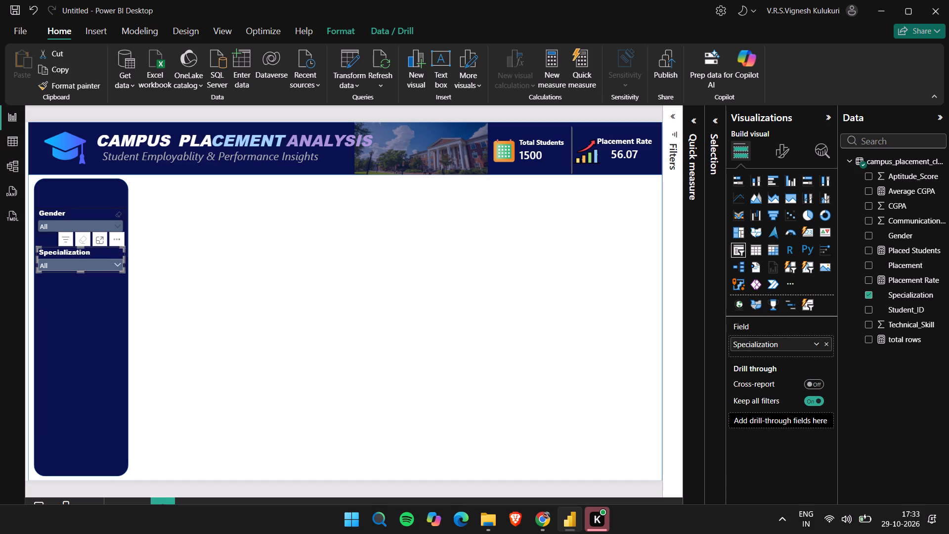
click(75, 212)
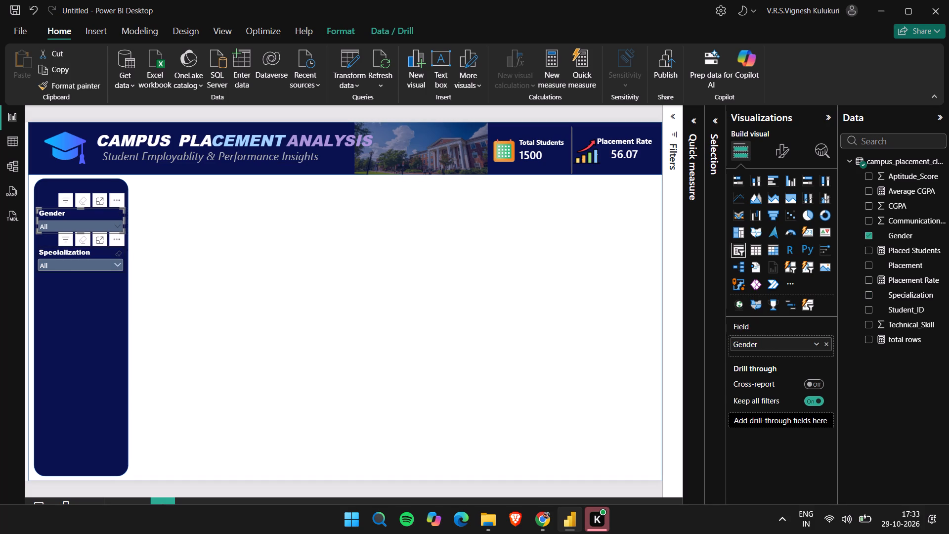
click(93, 252)
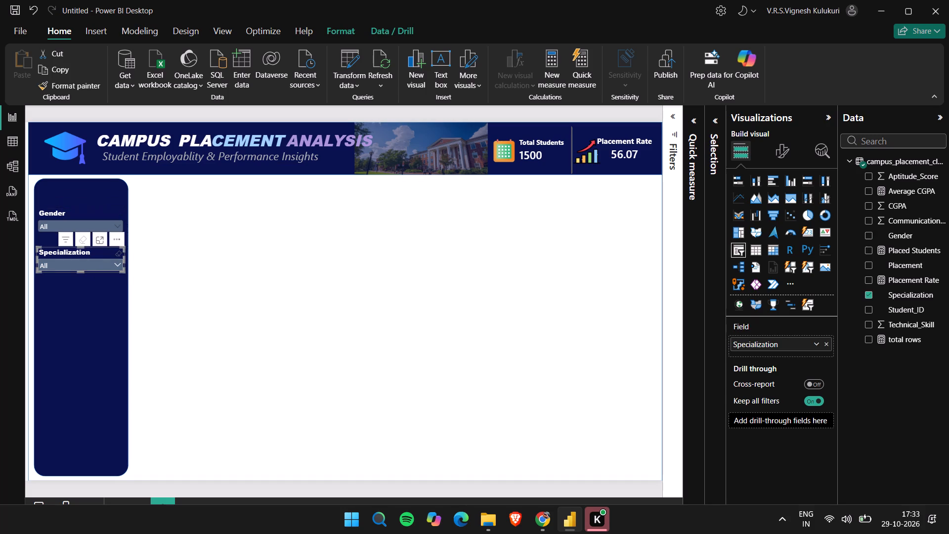
click(83, 487)
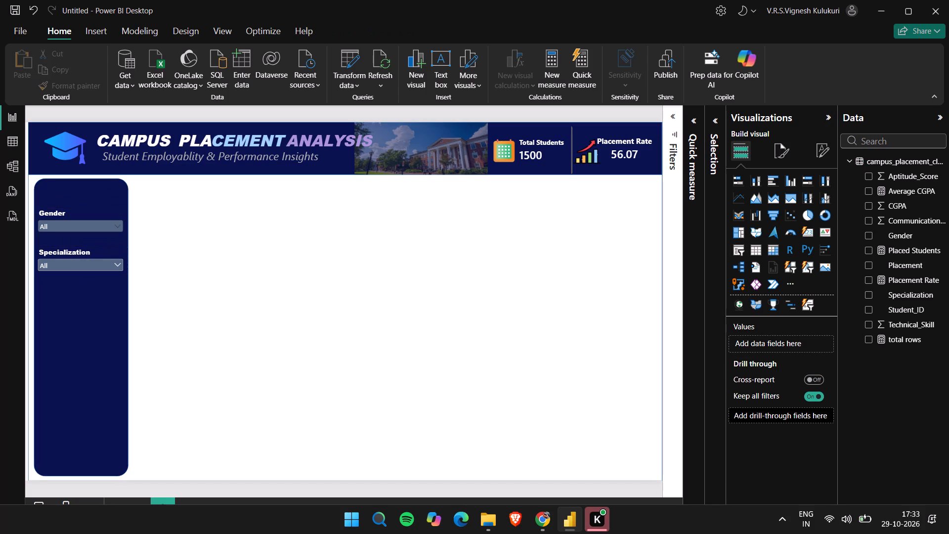
click(91, 267)
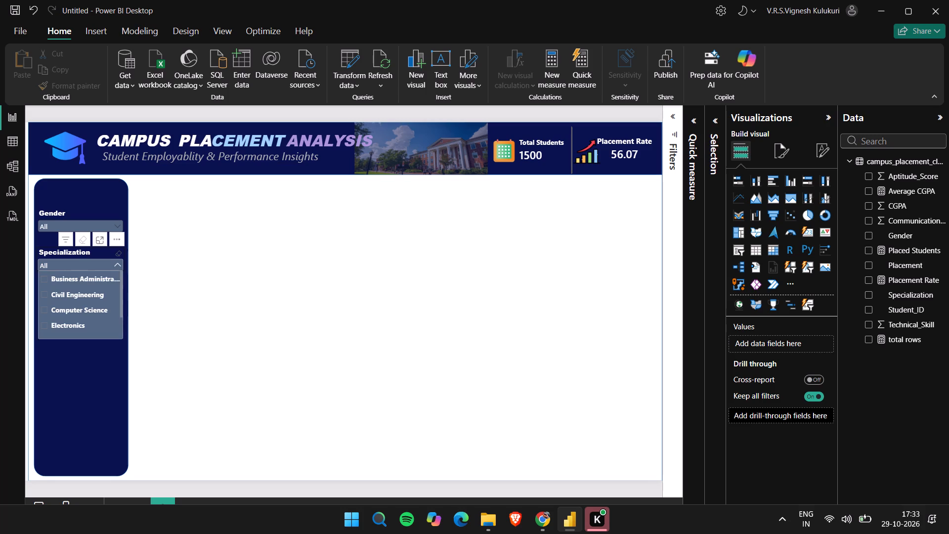
click(91, 267)
click(91, 267)
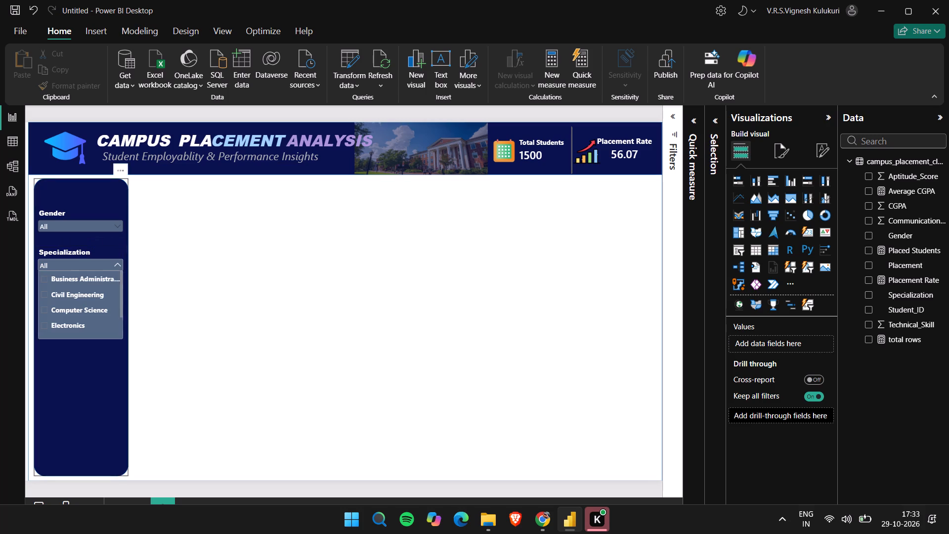
drag(122, 289, 121, 299)
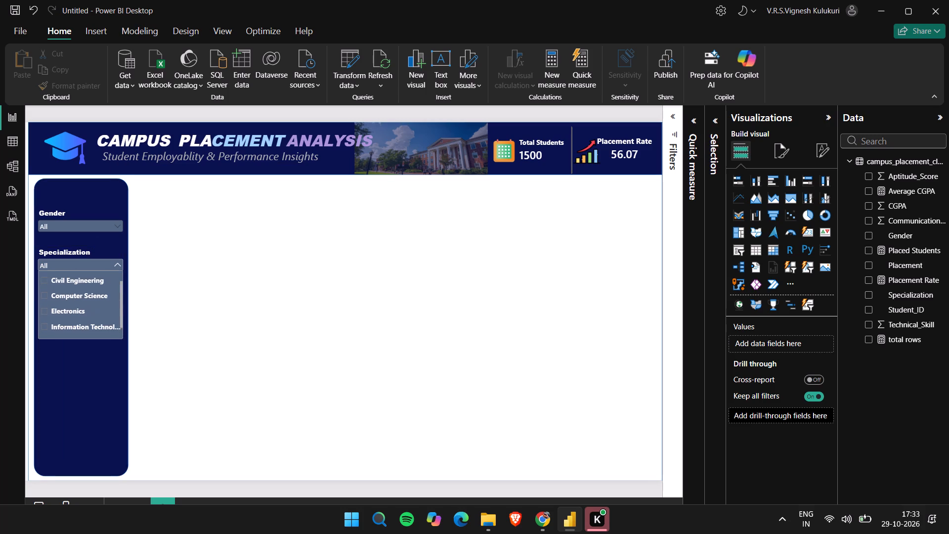
drag(121, 299, 118, 301)
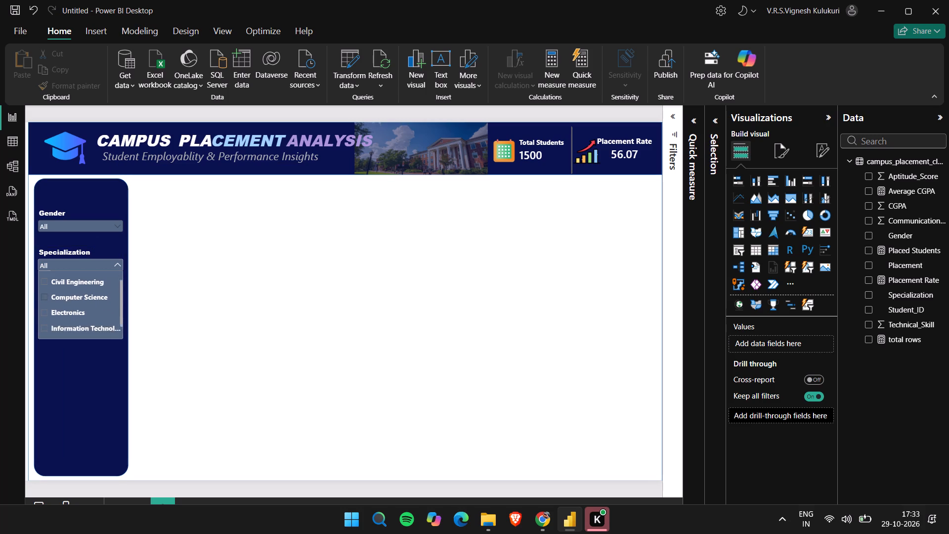
drag(118, 301, 117, 315)
click(72, 486)
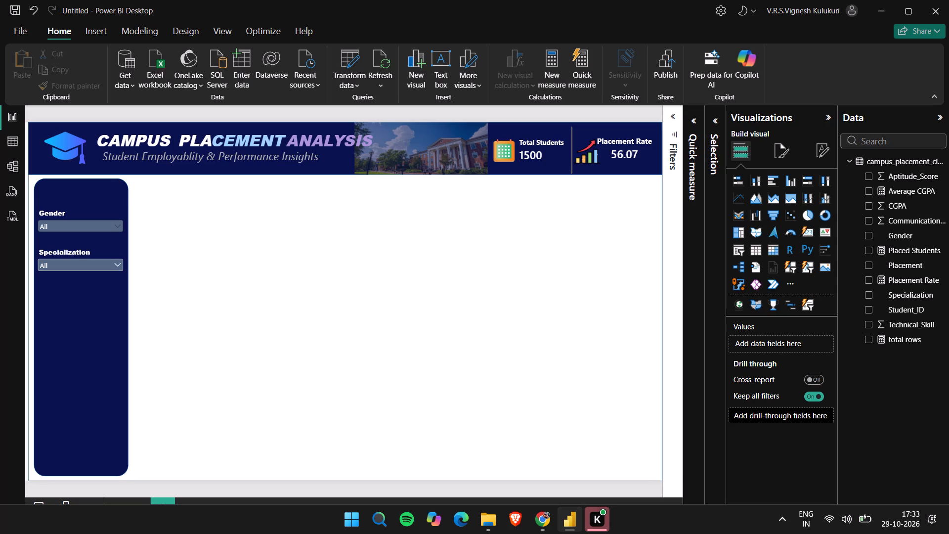
click(81, 222)
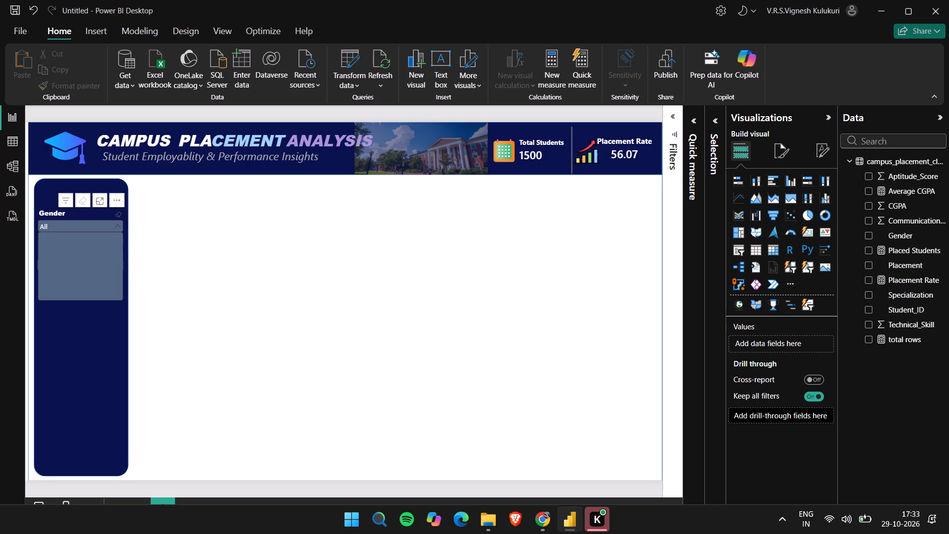
click(55, 487)
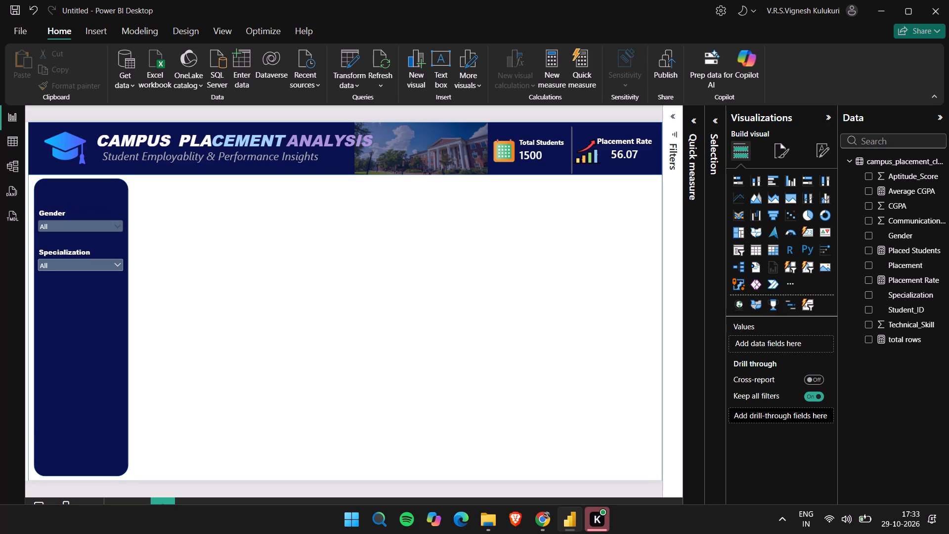
click(68, 486)
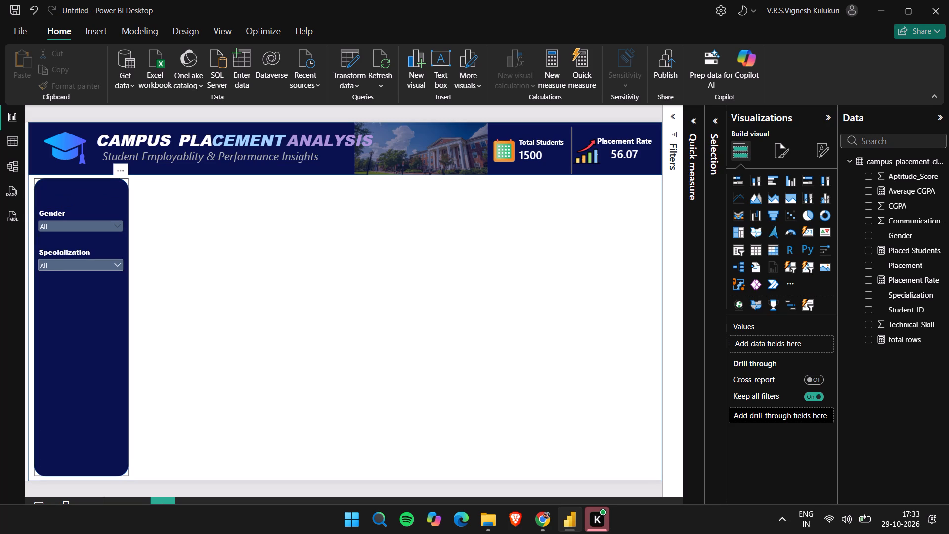
Check the ChatGPT reference design in Chrome, and add a slicer for the CGPA field in the blank canvas area.
key(alt+Tab)
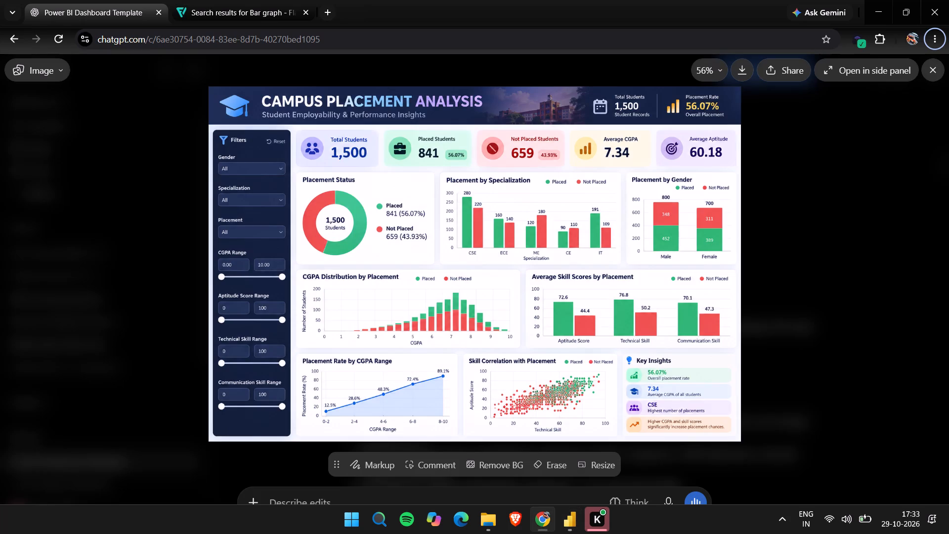
key(alt+Tab)
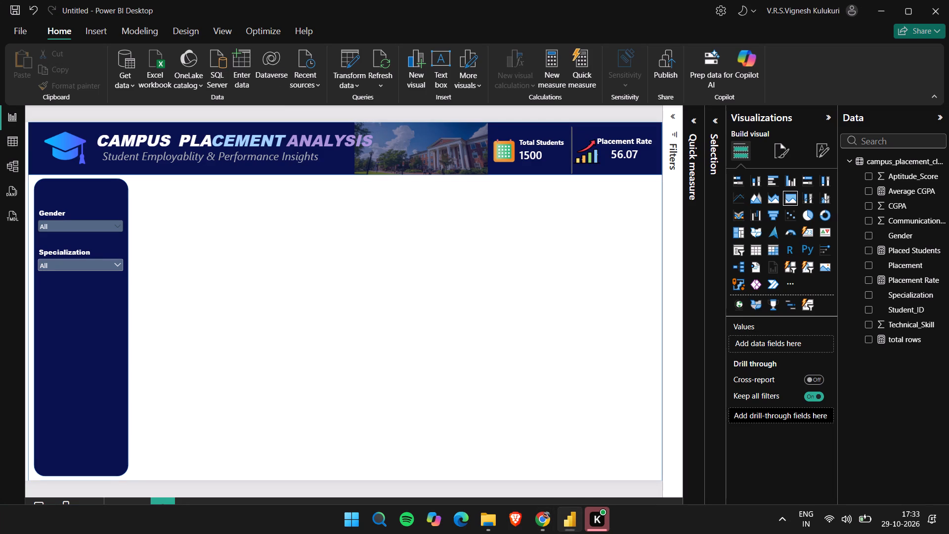
click(734, 249)
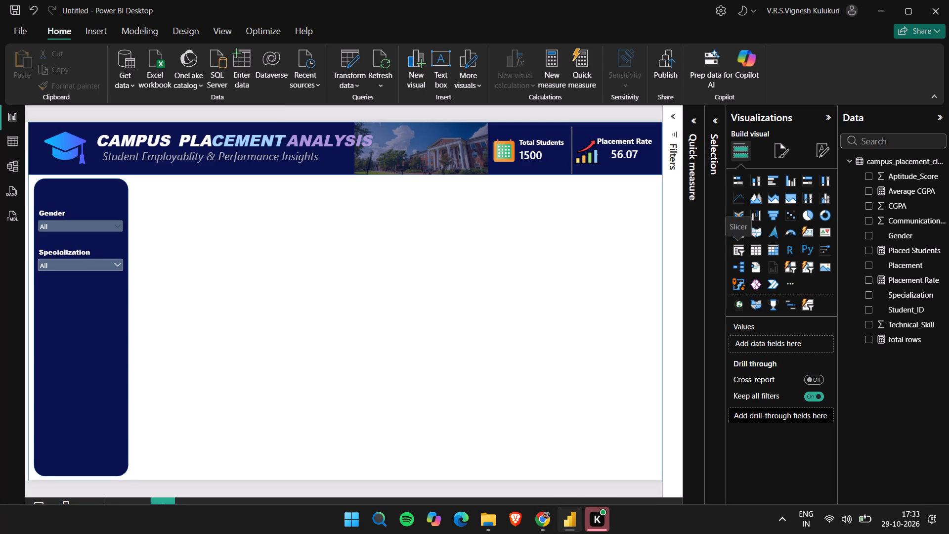
drag(100, 171, 315, 273)
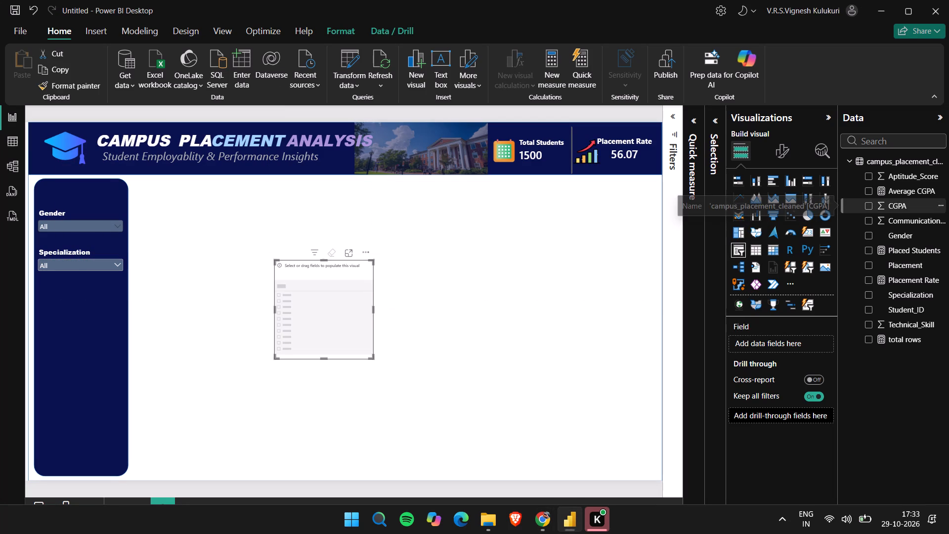
drag(897, 208, 325, 330)
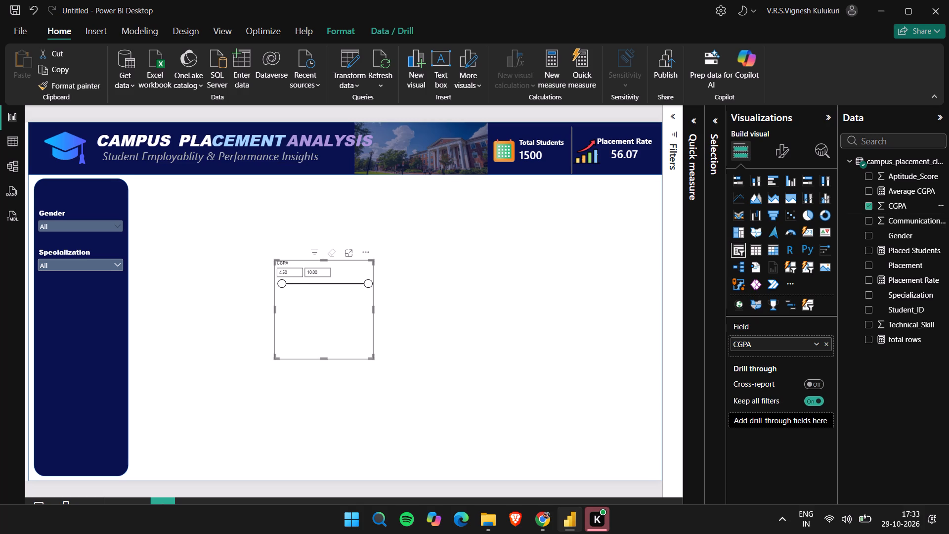
Set the CGPA slicer's minimum value to 1.0.
click(291, 275)
key(BackSpace)
text(1.0)
click(286, 488)
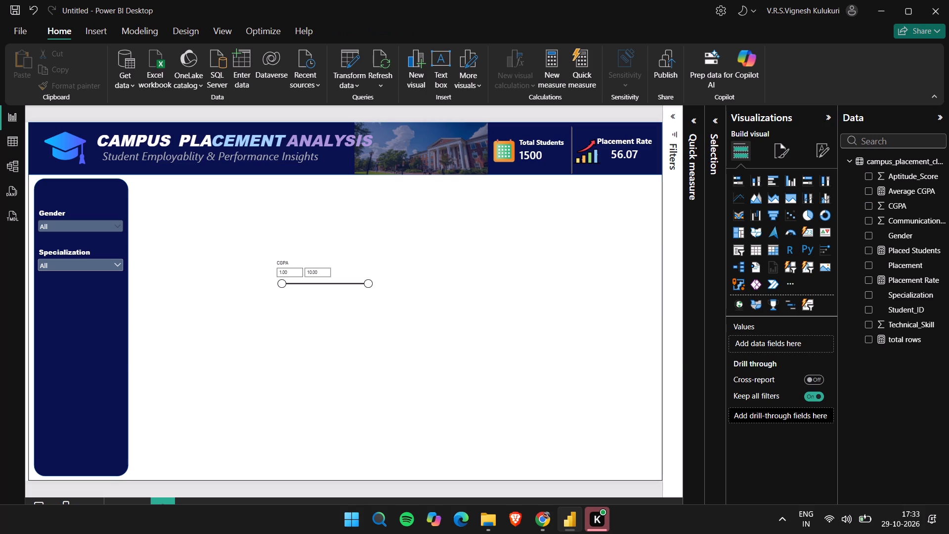
Check the reference design in Chrome, and retitle the CGPA slicer's header as "CGPA Range".
key(alt+Tab)
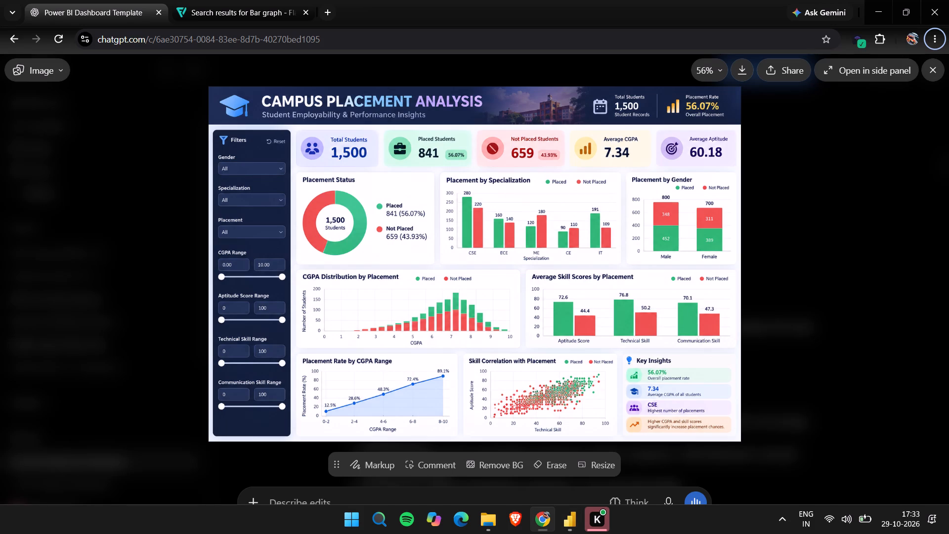
key(alt+Tab)
click(338, 271)
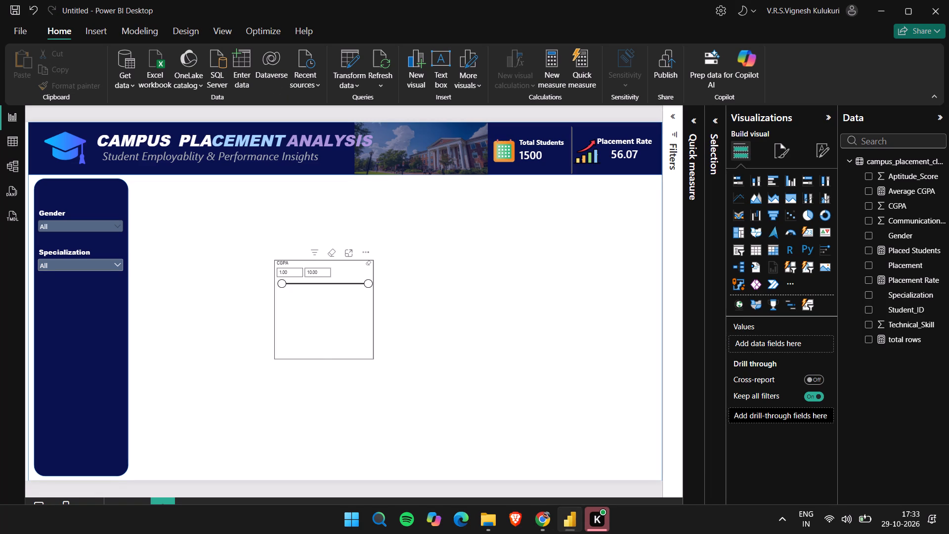
click(780, 148)
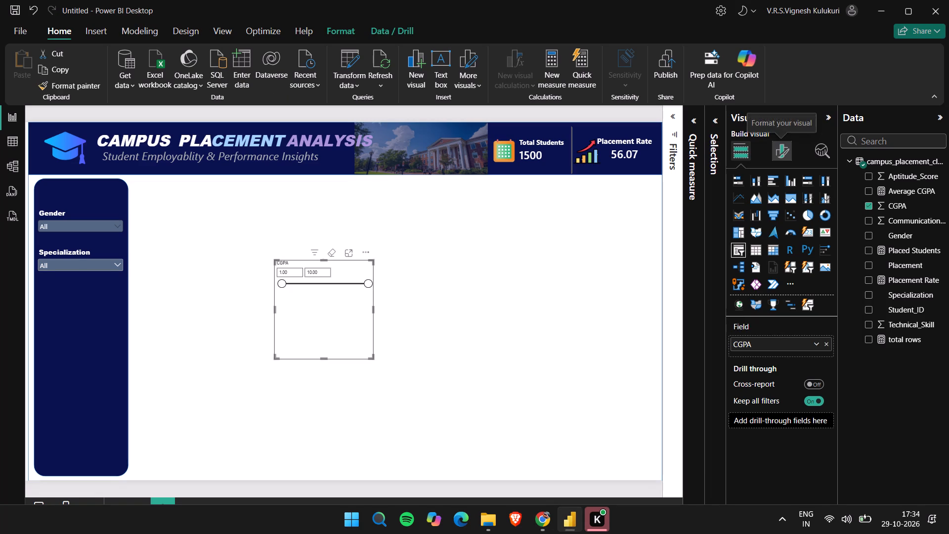
click(750, 260)
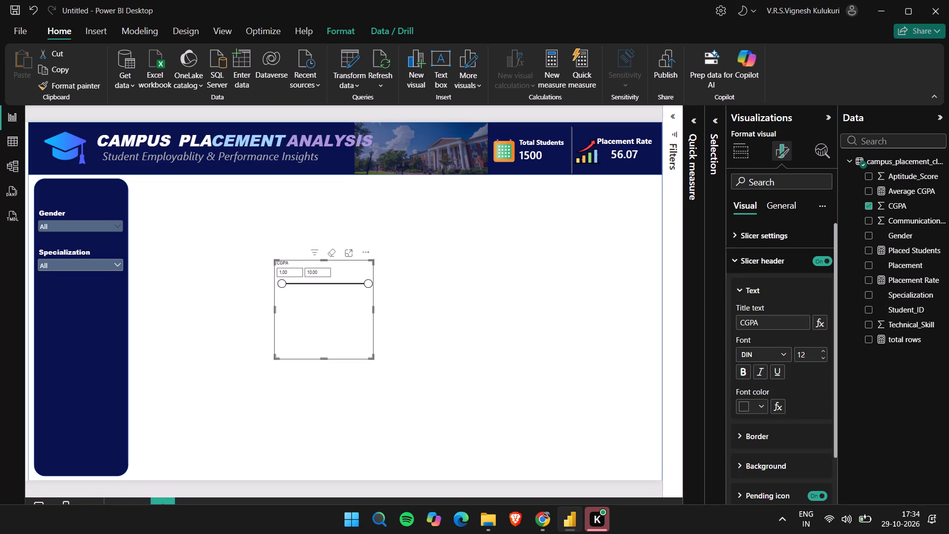
click(765, 323)
key(space)
text(ran)
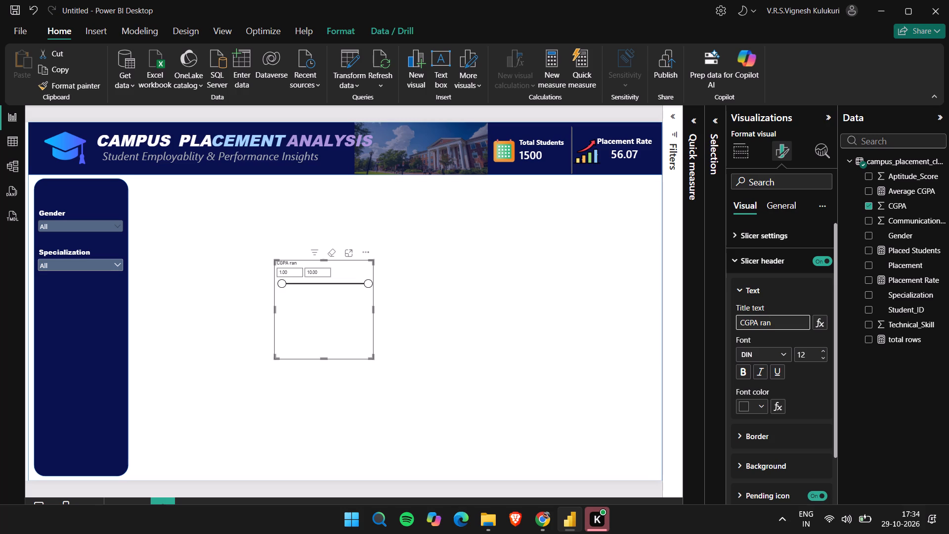
key(BackSpace)
key(BackSpace)
key(BackSpace)
text(Range)
Format the CGPA Range slicer's header text as bold Arial Black, size 15, in white.
click(770, 353)
click(757, 168)
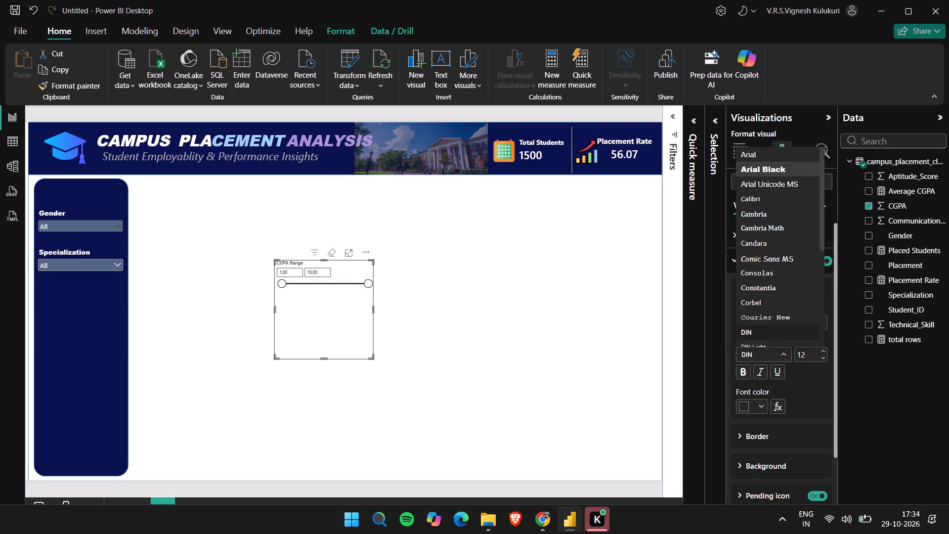
click(807, 357)
key(BackSpace)
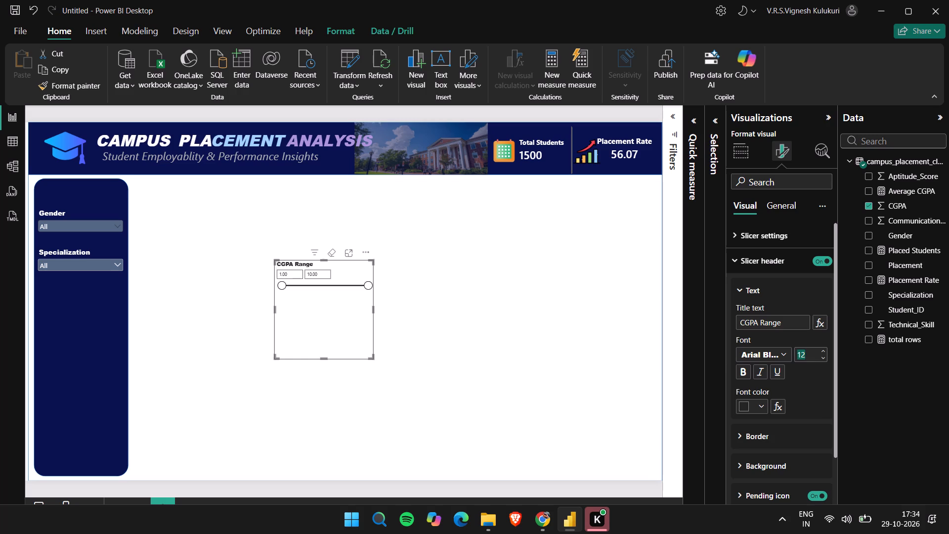
text(15)
key(Return)
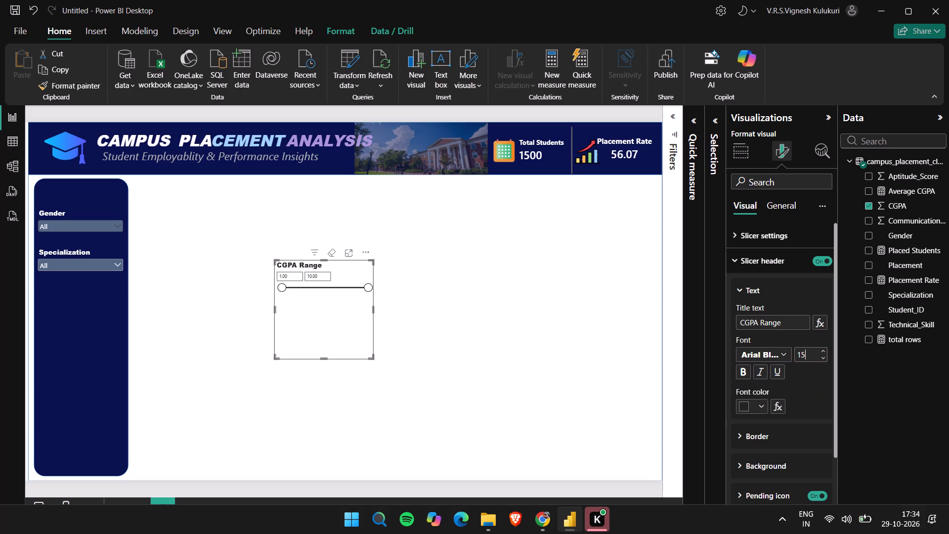
click(745, 372)
click(758, 405)
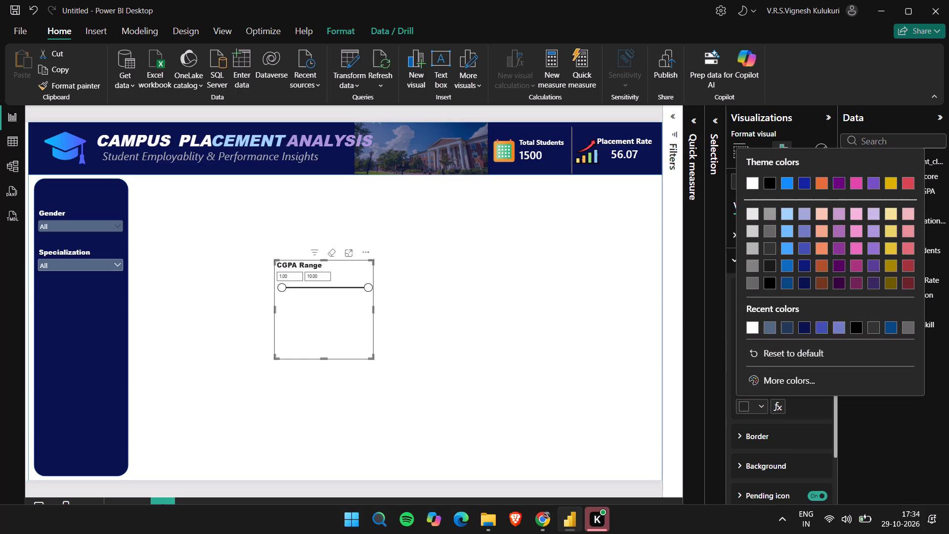
click(751, 324)
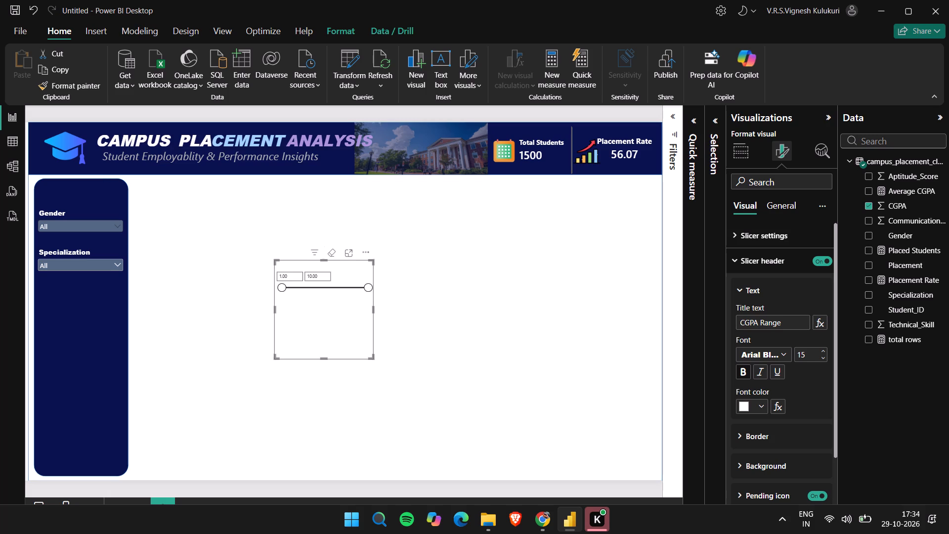
Move the CGPA Range slicer into the navy sidebar below the Specialization slicer and narrow it to fit the sidebar's width.
drag(349, 267, 182, 284)
drag(182, 284, 144, 292)
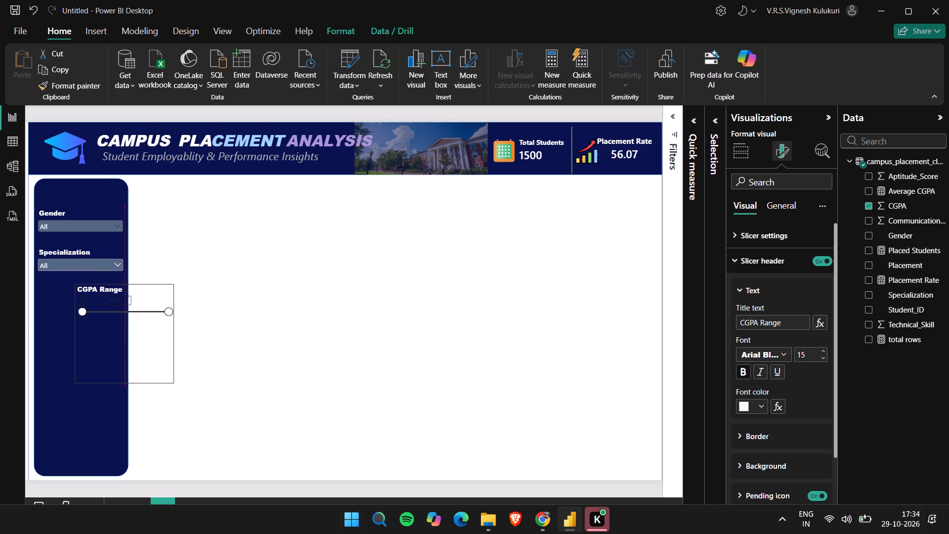
drag(144, 292, 114, 289)
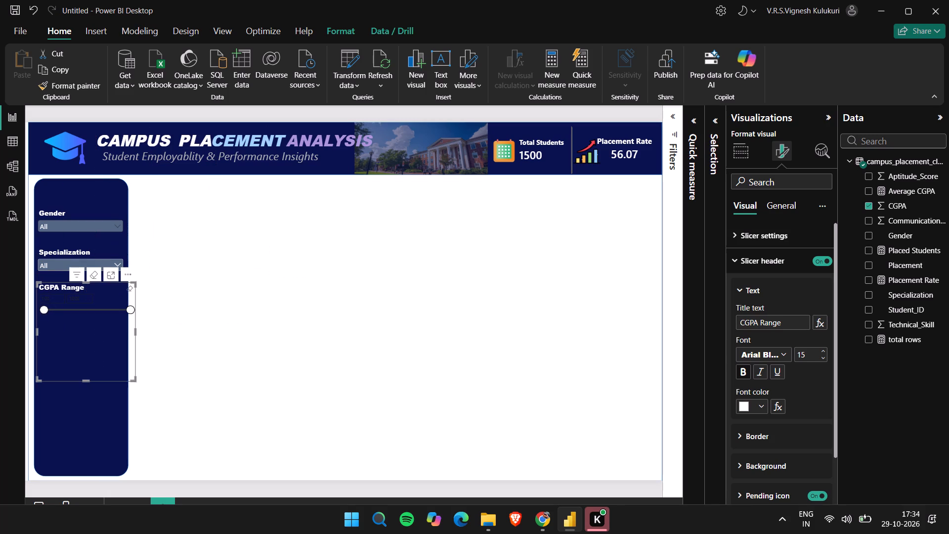
drag(134, 378, 124, 374)
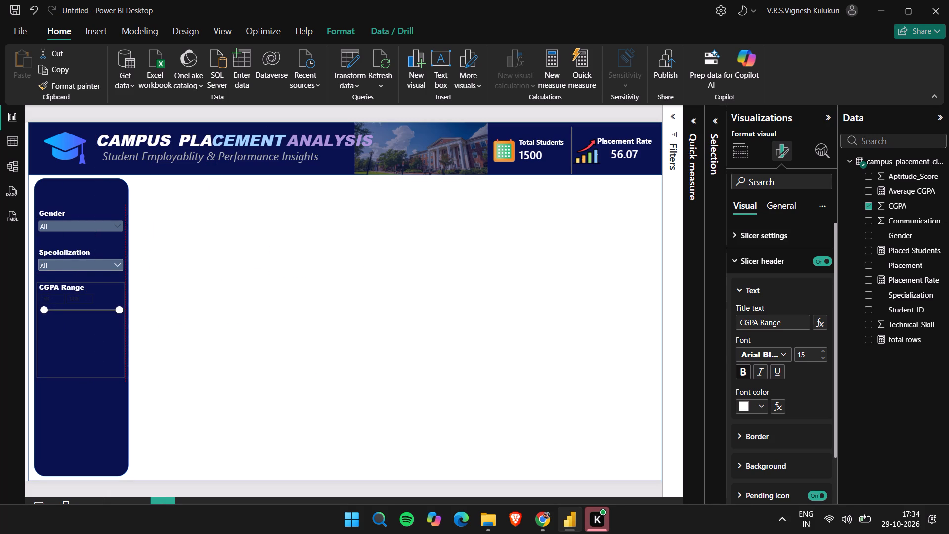
drag(124, 374, 126, 374)
drag(98, 289, 99, 295)
click(126, 333)
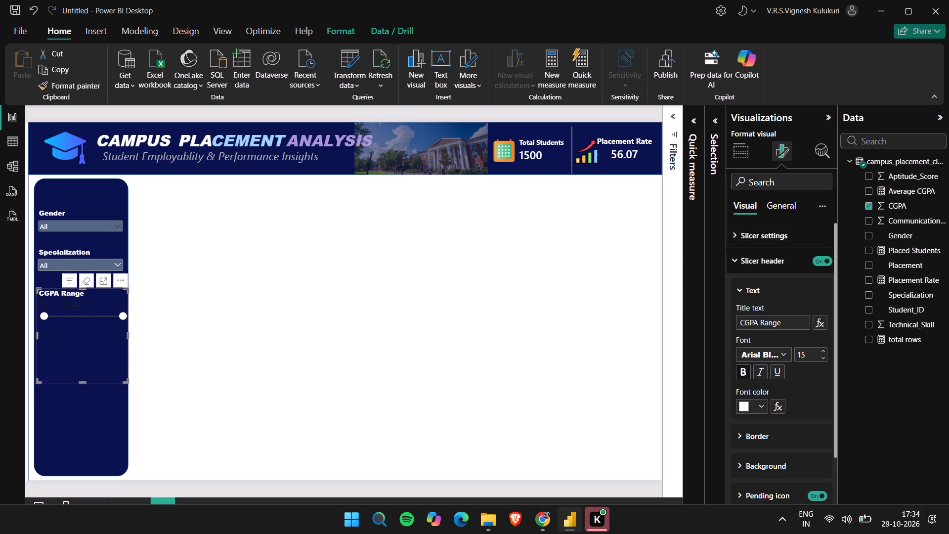
click(38, 336)
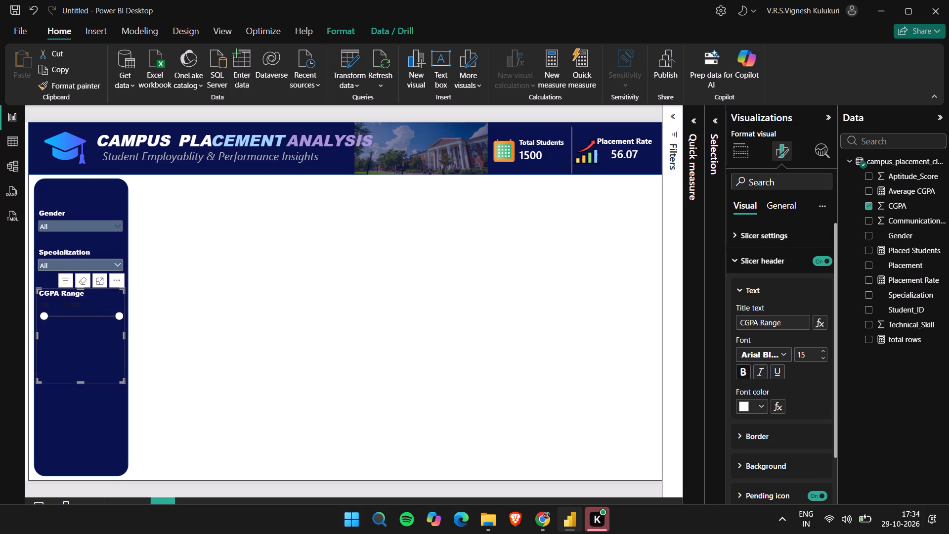
Shorten the CGPA Range slicer from its bottom edge so it ends just below the slider.
drag(82, 380, 79, 342)
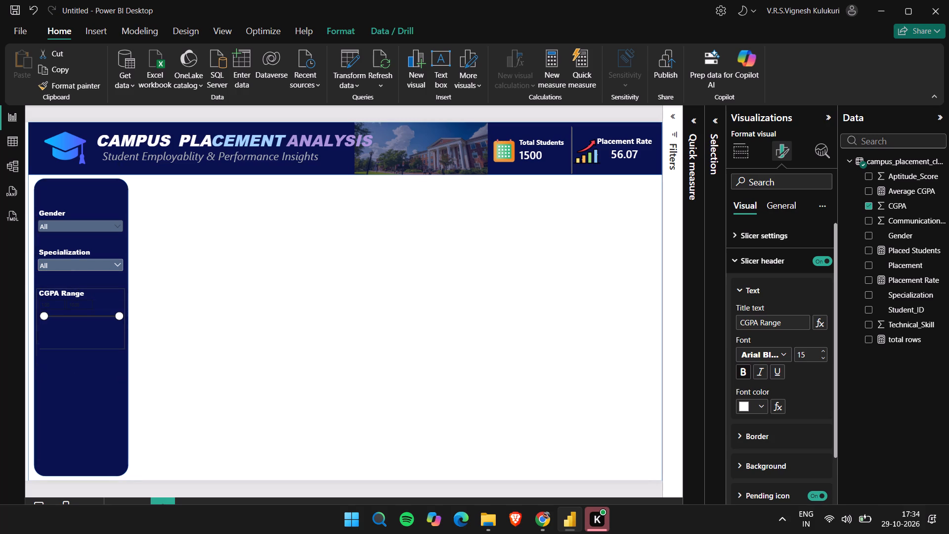
drag(79, 342, 74, 335)
click(74, 335)
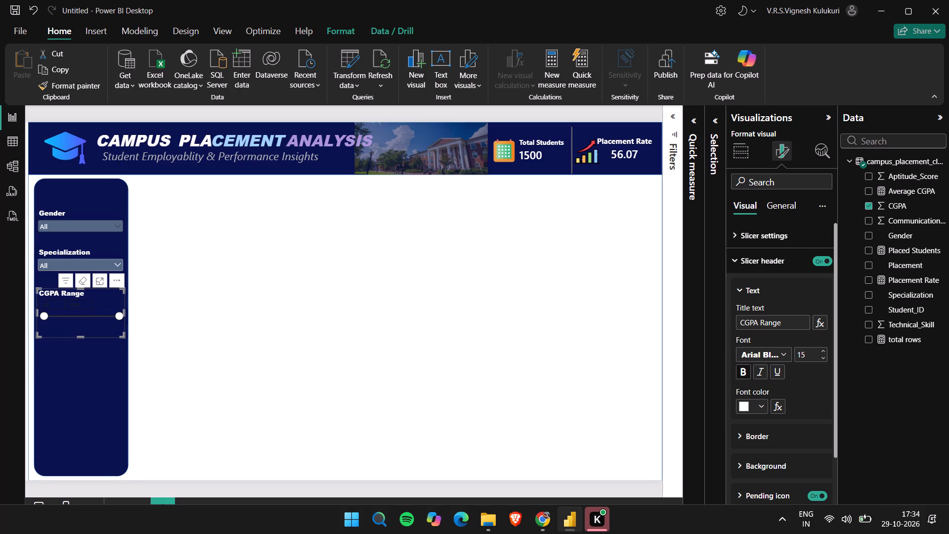
drag(82, 337, 81, 329)
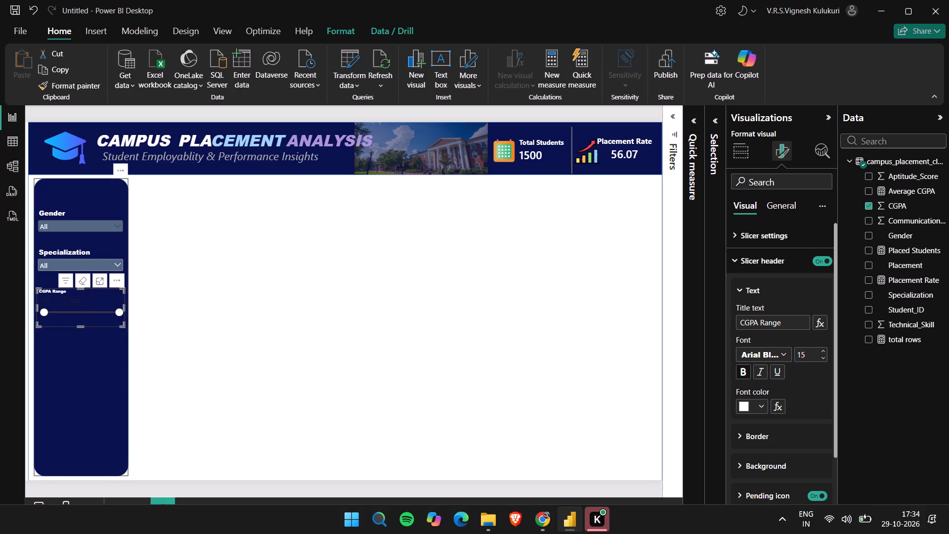
click(81, 488)
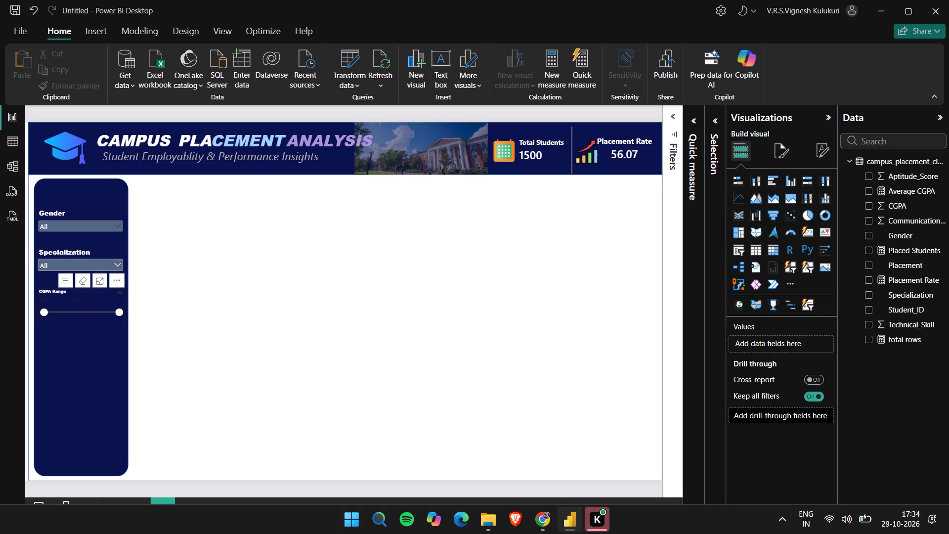
Examine the CGPA Range slicer's header formatting, including its text, border and background options.
click(103, 299)
click(779, 157)
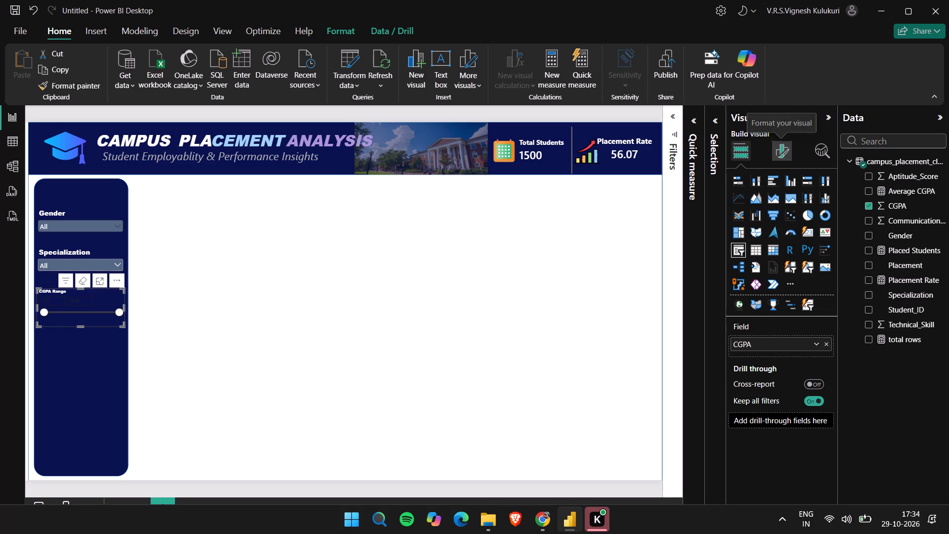
click(759, 260)
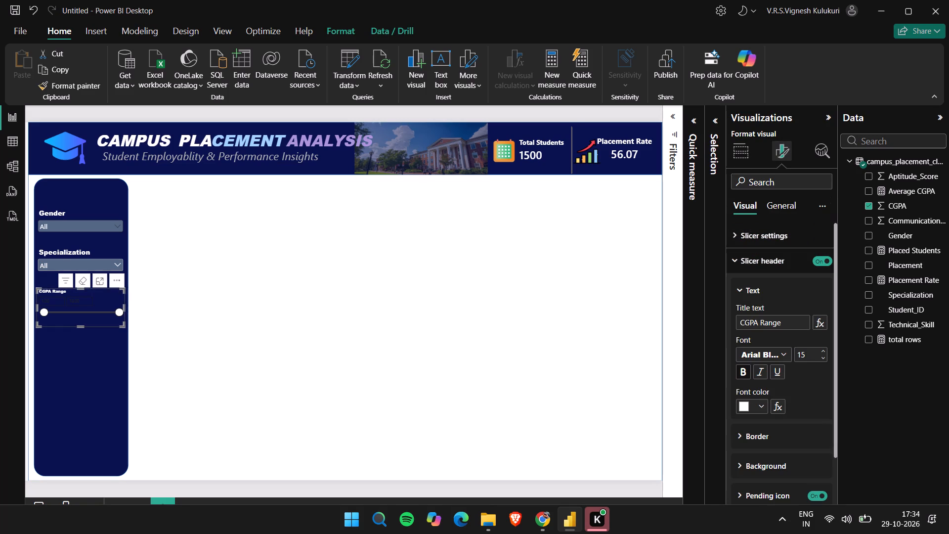
scroll(790, 403, down, 1)
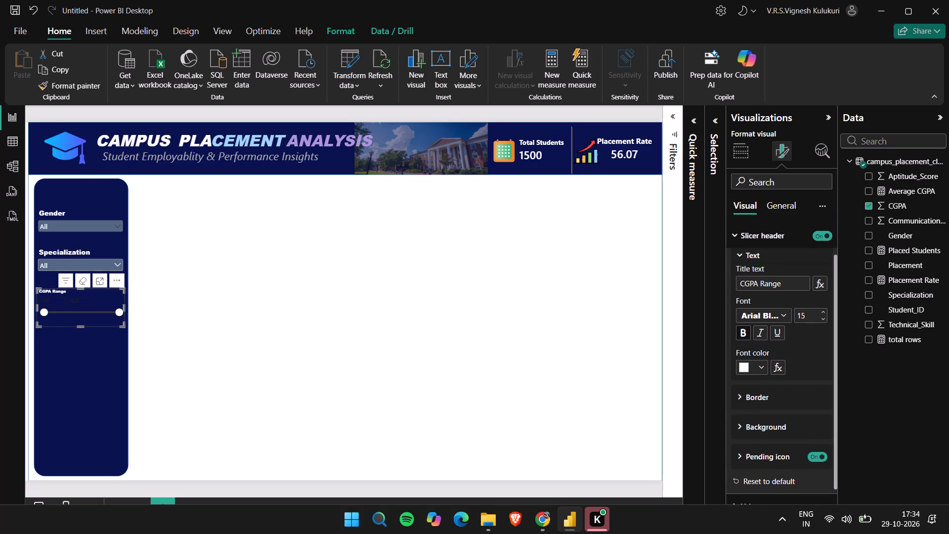
click(747, 392)
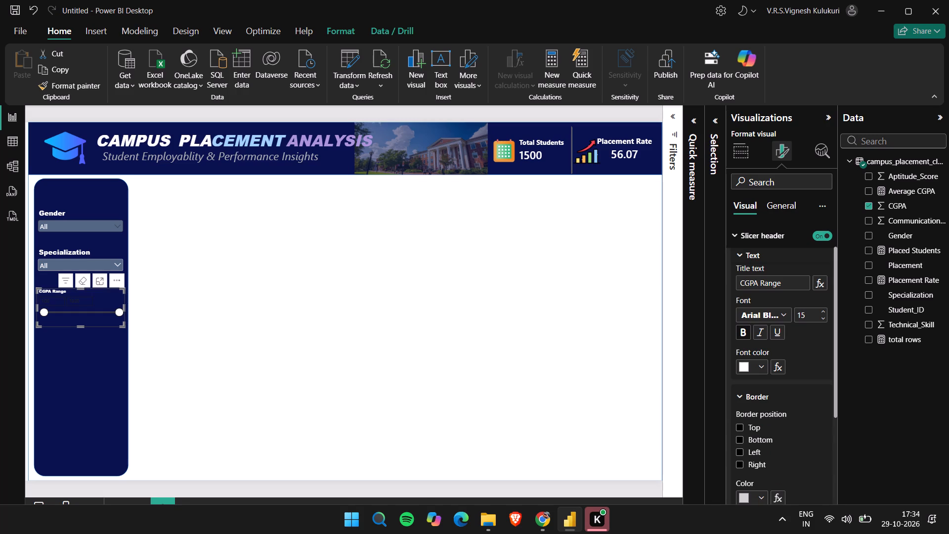
scroll(780, 442, down, 1)
click(750, 468)
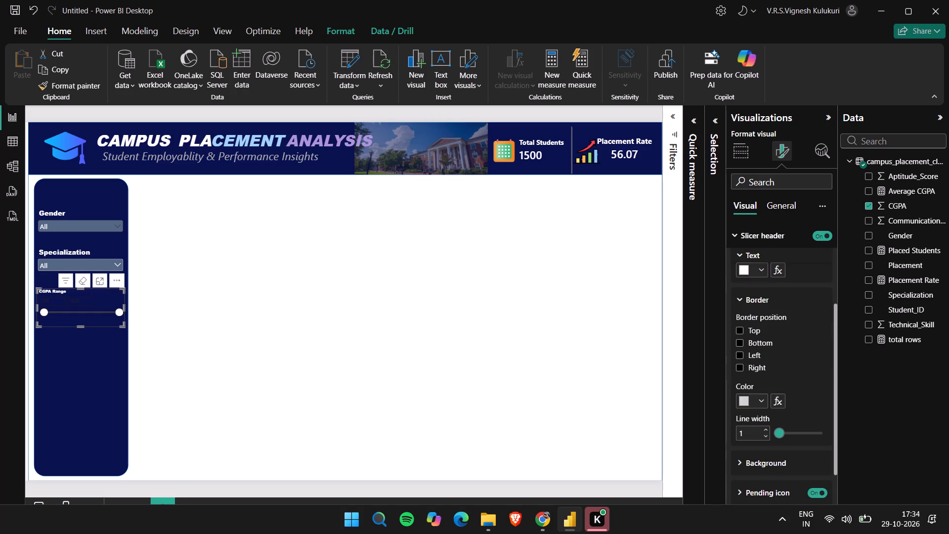
scroll(750, 468, up, 2)
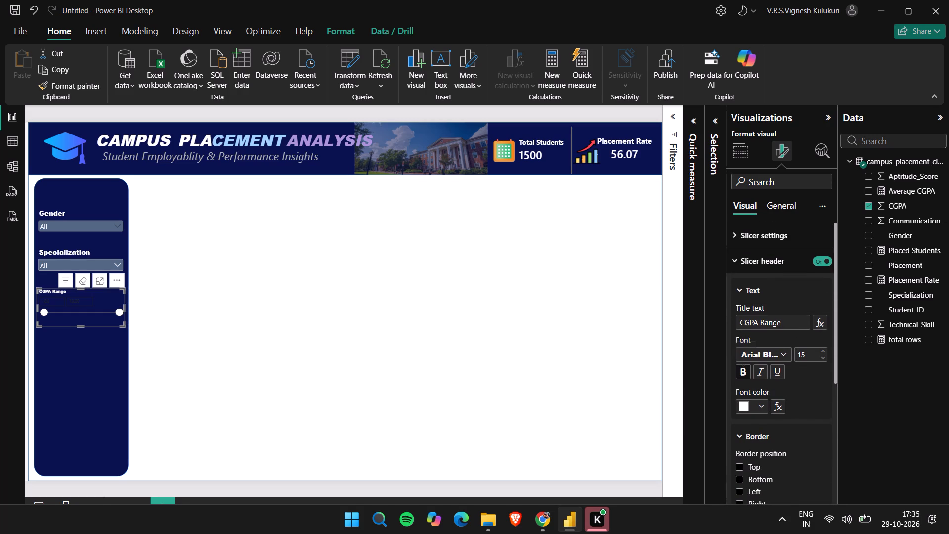
Turn off bold for the CGPA Range slicer's header text.
click(741, 373)
click(741, 373)
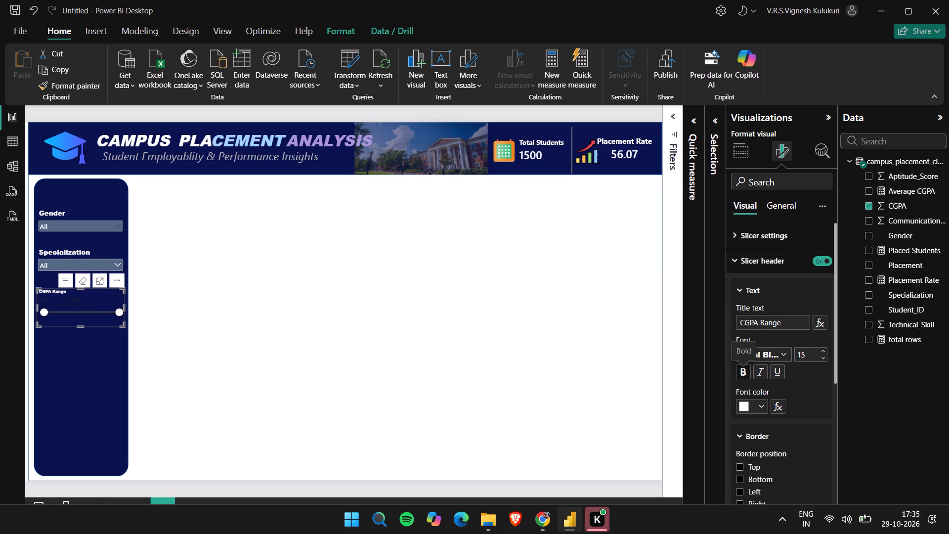
click(741, 373)
click(801, 383)
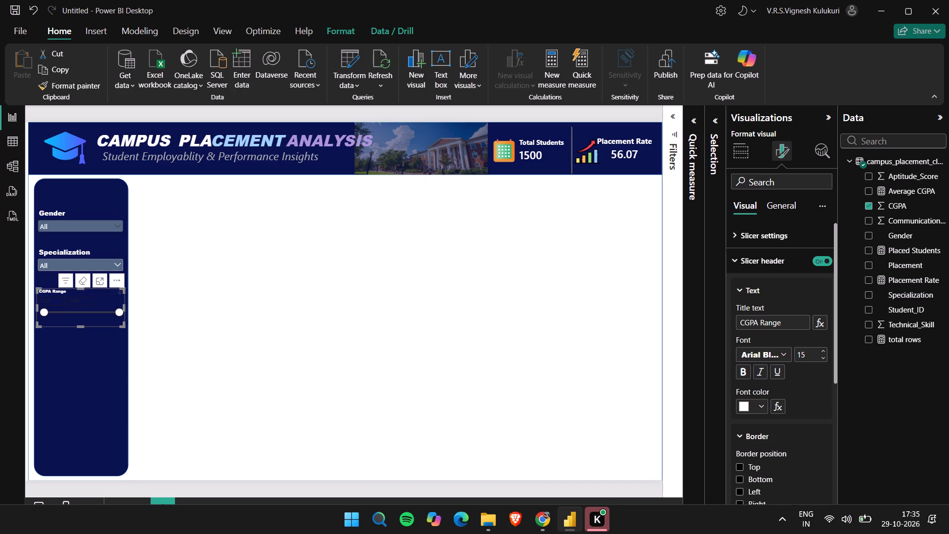
click(67, 292)
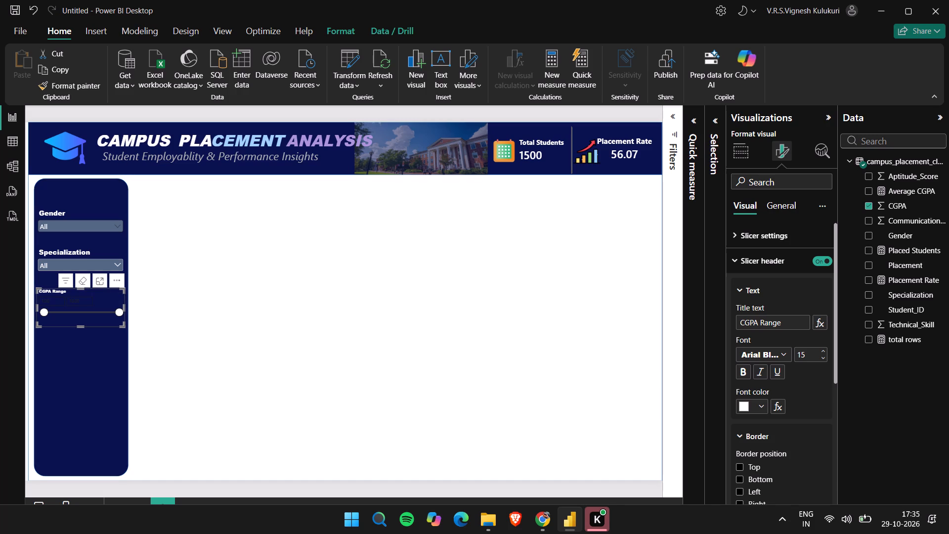
click(64, 486)
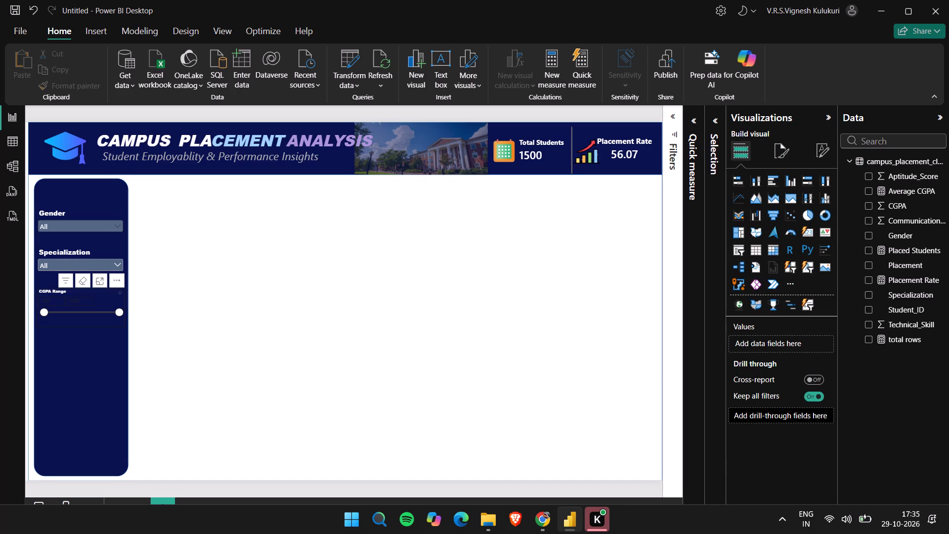
Extend the CGPA Range slicer's top edge slightly upward toward the Specialization slicer.
click(73, 292)
drag(78, 289, 81, 279)
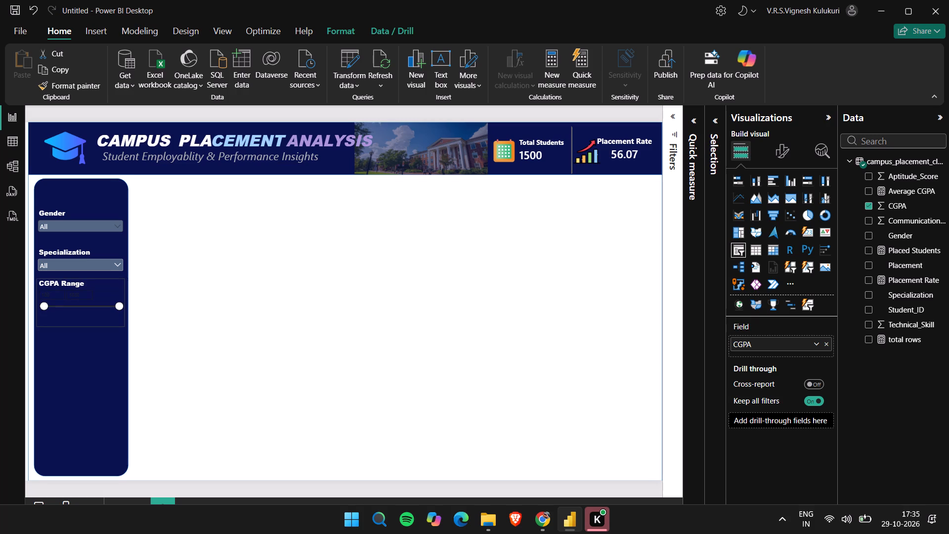
drag(81, 279, 81, 283)
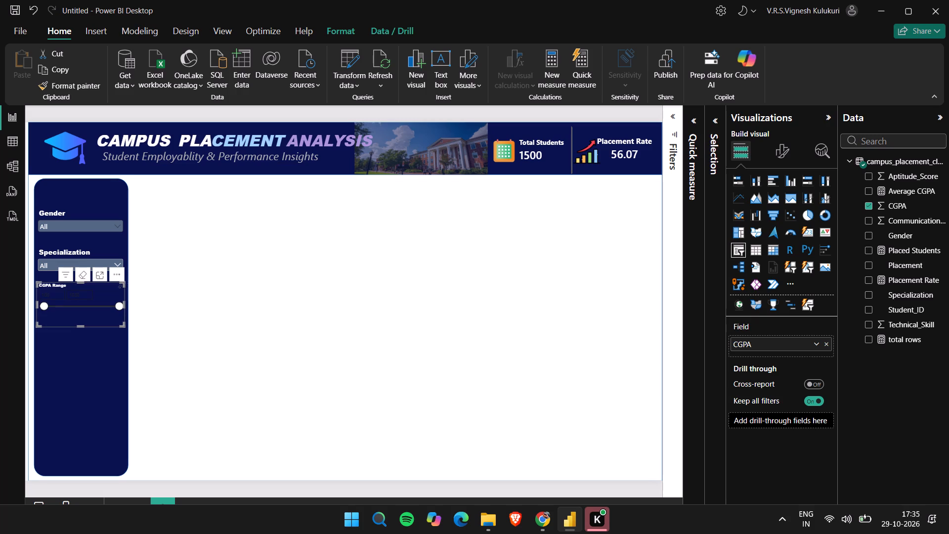
Move the CGPA Range slicer out of the sidebar onto the blank canvas area.
drag(107, 299, 240, 325)
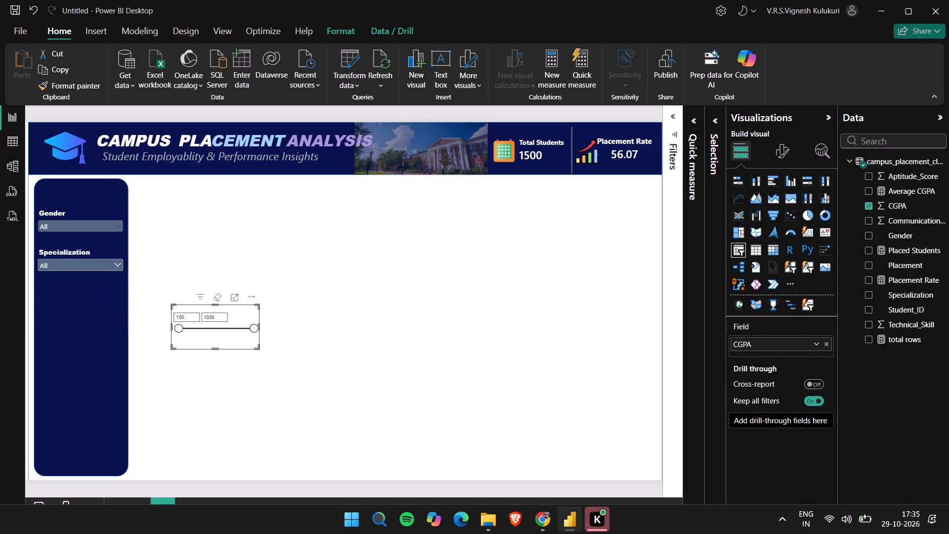
Resize the CGPA Range slicer on the blank canvas into a slightly wider and shorter box.
drag(214, 306, 213, 294)
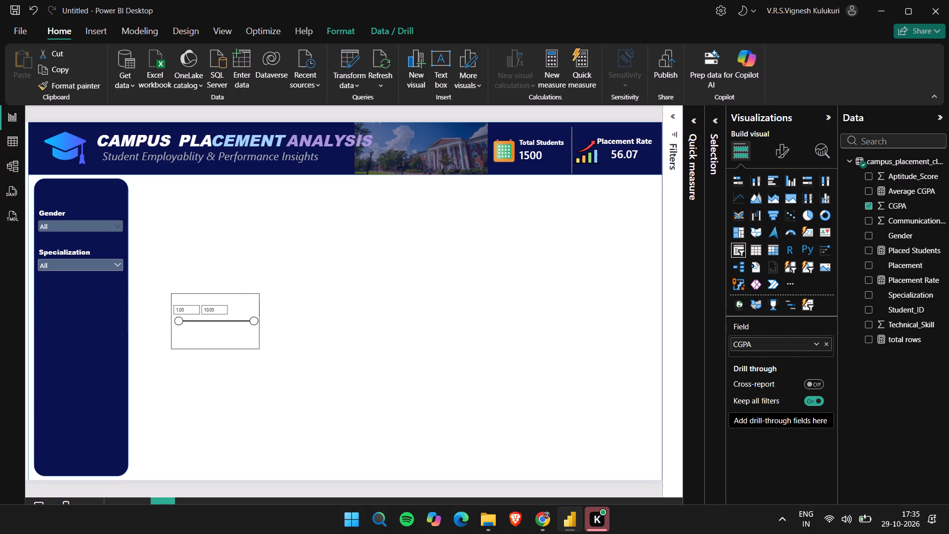
drag(212, 346, 209, 324)
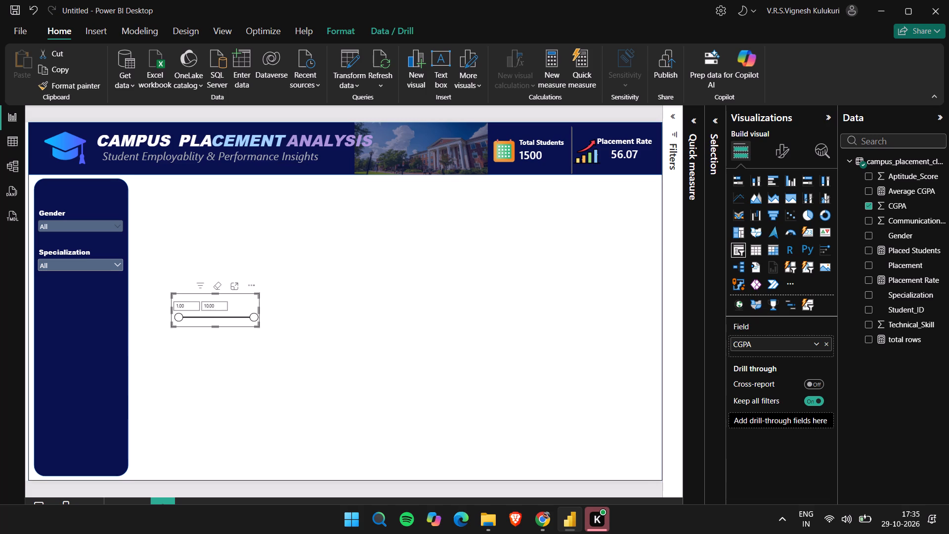
drag(171, 293, 167, 288)
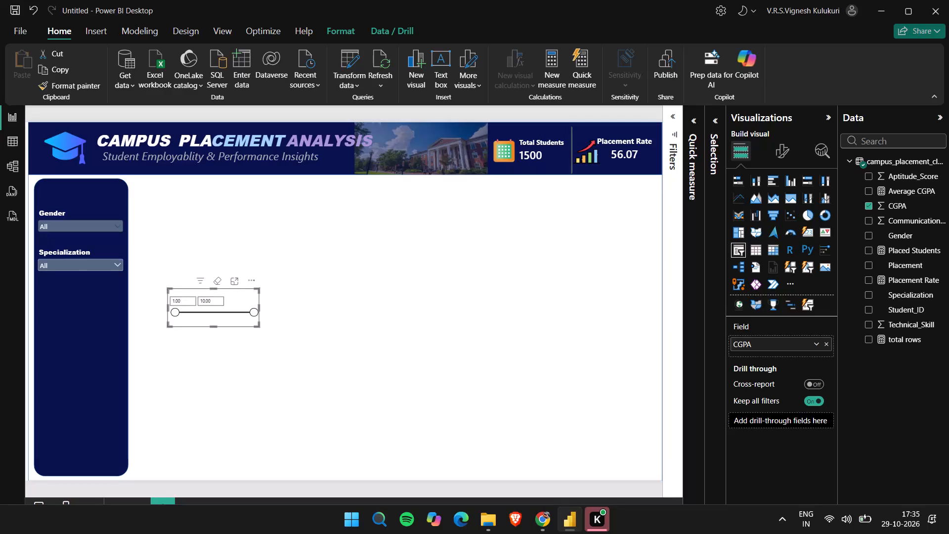
Move the CGPA Range slicer back into the navy sidebar, centred just below the Specialization slicer.
drag(238, 295, 105, 289)
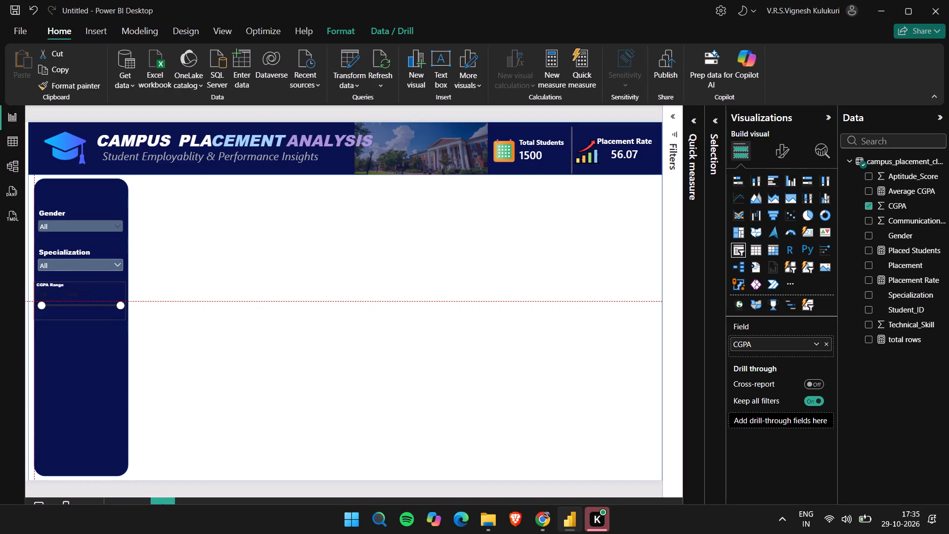
drag(105, 289, 106, 293)
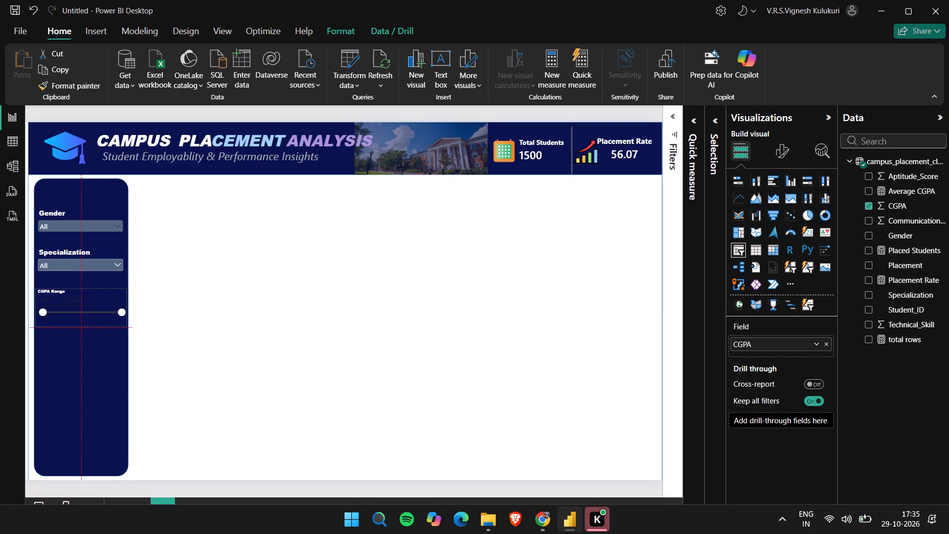
drag(106, 293, 107, 298)
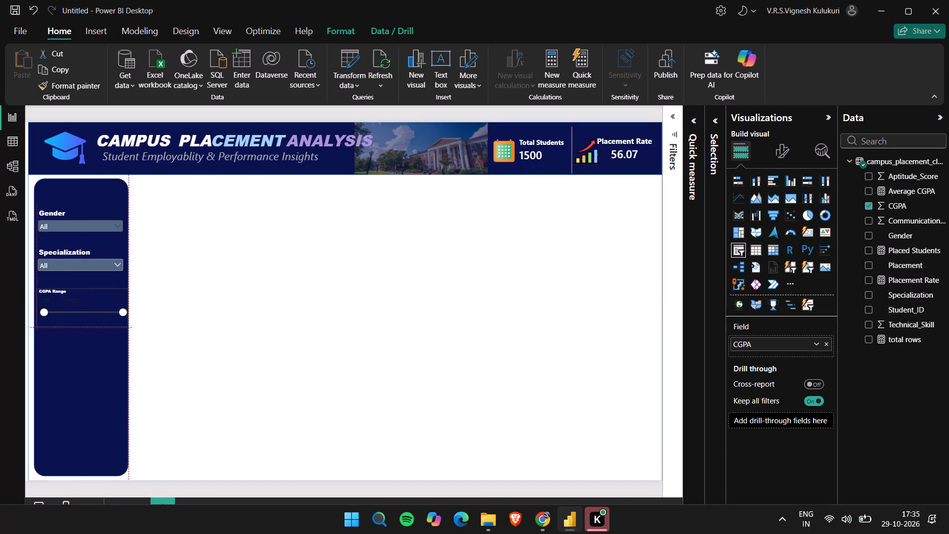
drag(107, 298, 106, 299)
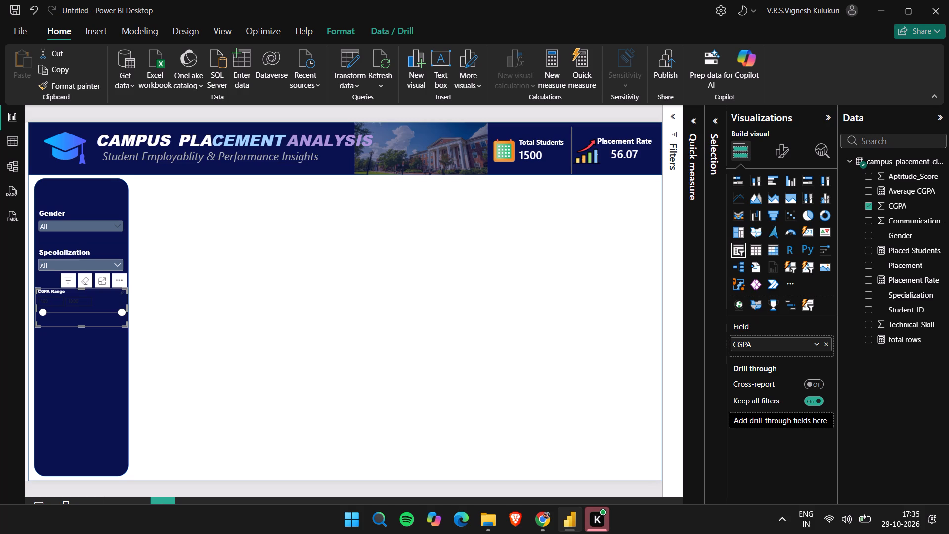
click(106, 299)
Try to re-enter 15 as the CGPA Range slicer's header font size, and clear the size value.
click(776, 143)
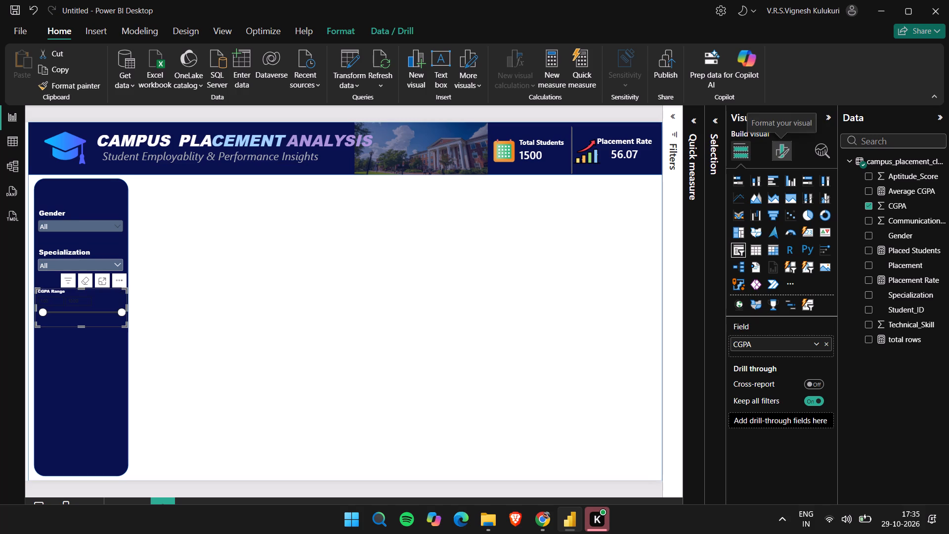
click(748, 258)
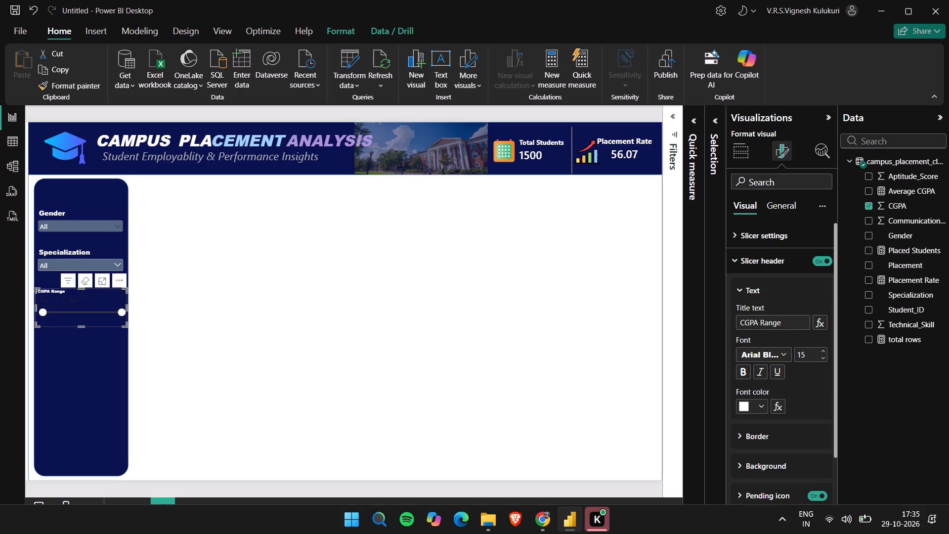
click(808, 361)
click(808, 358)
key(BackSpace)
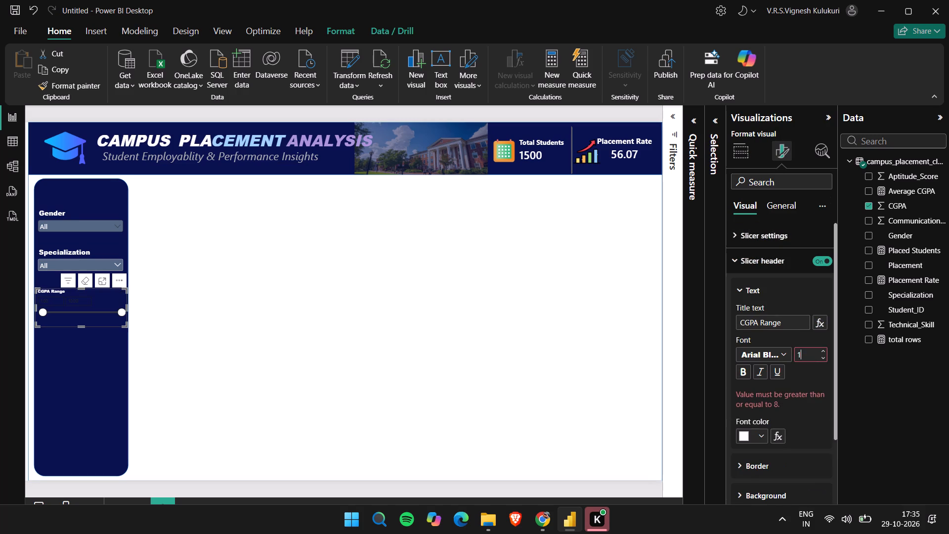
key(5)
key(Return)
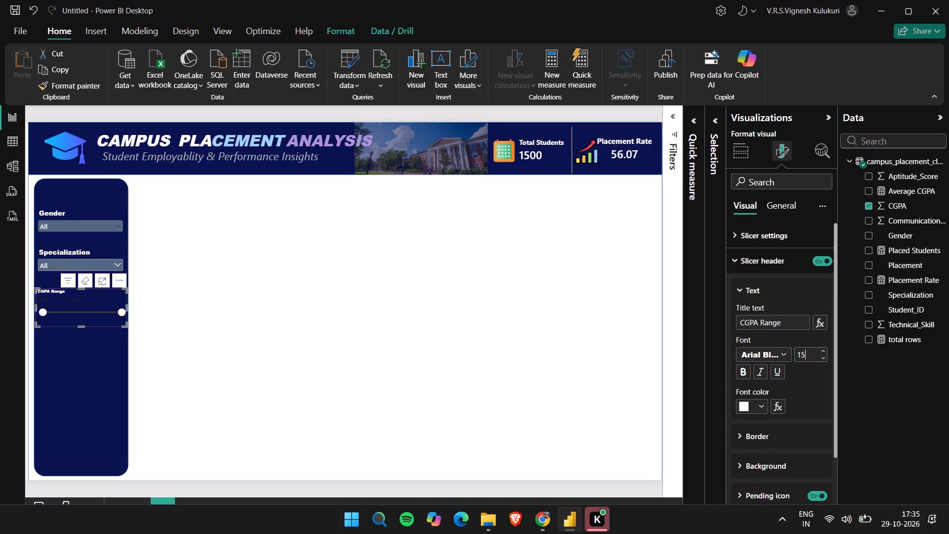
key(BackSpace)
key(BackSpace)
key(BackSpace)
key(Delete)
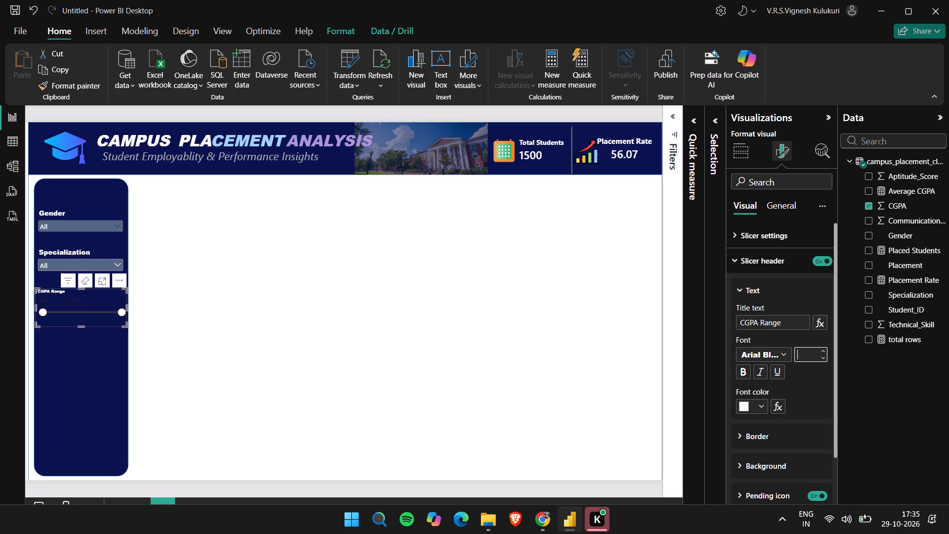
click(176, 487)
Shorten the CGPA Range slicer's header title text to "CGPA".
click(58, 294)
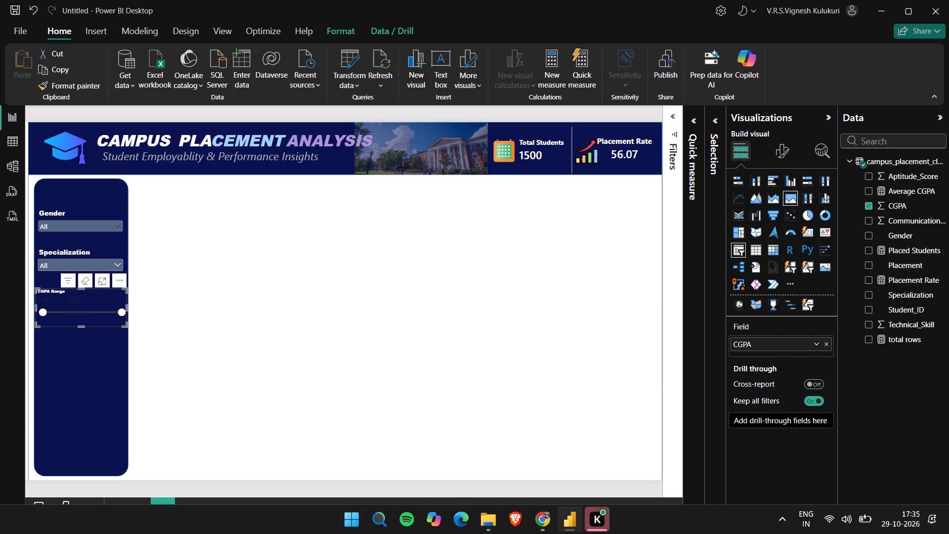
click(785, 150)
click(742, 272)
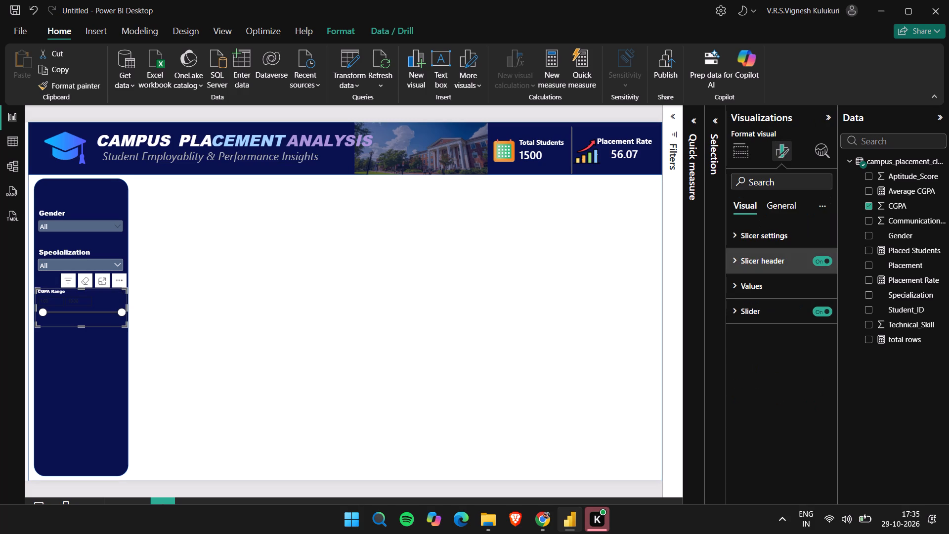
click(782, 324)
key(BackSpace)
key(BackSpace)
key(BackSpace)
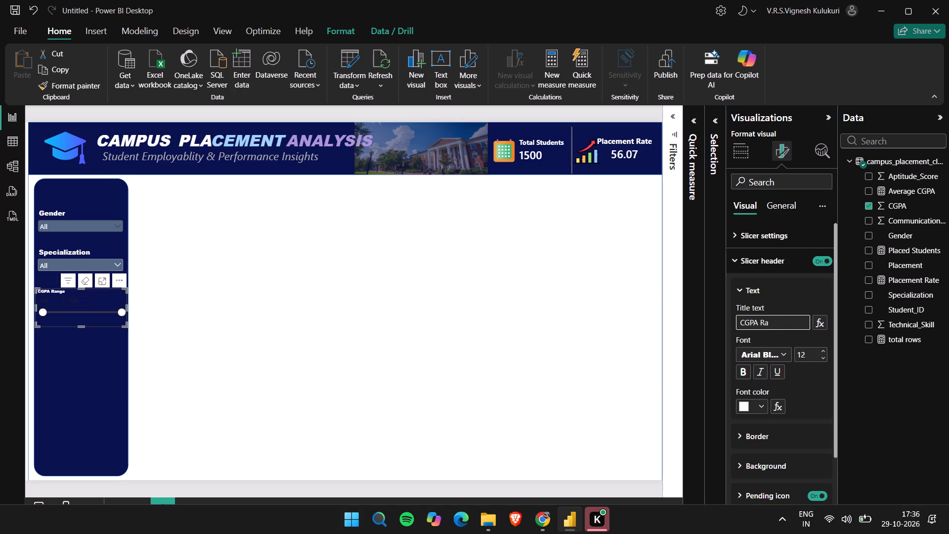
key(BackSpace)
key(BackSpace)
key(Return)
Set the CGPA slicer's header font size to 15.
click(810, 354)
key(BackSpace)
text(15)
key(Return)
key(Return)
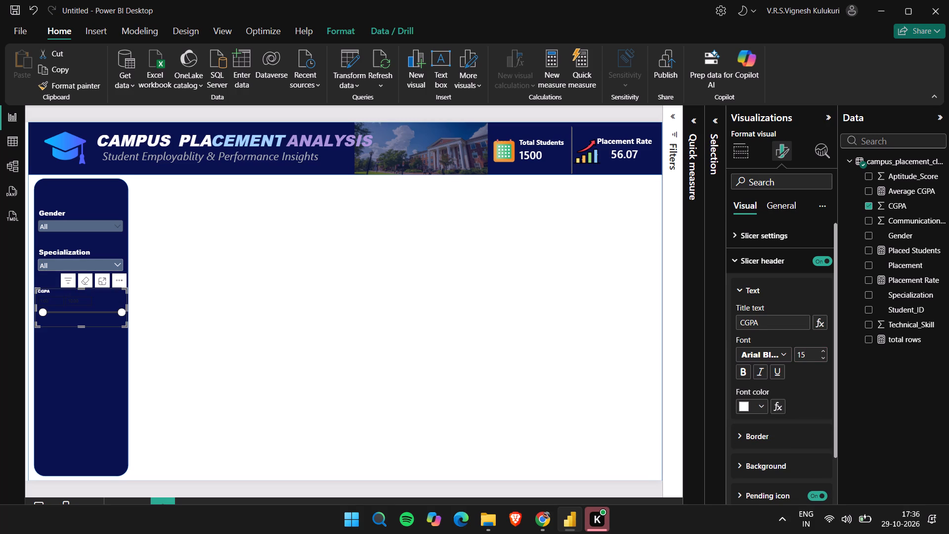
click(462, 487)
Resize the CGPA slicer narrower and slightly taller so it fits inside the sidebar with room for its header.
click(104, 297)
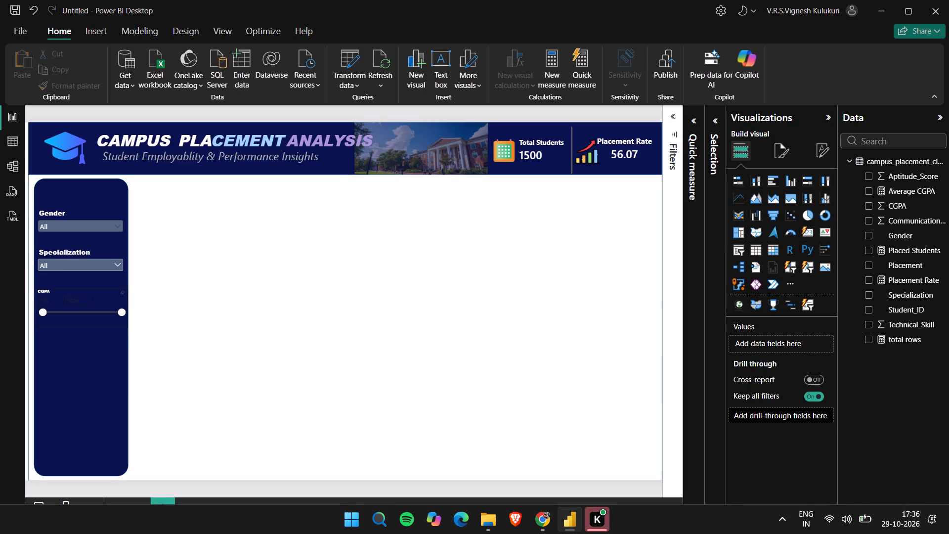
drag(128, 324, 161, 375)
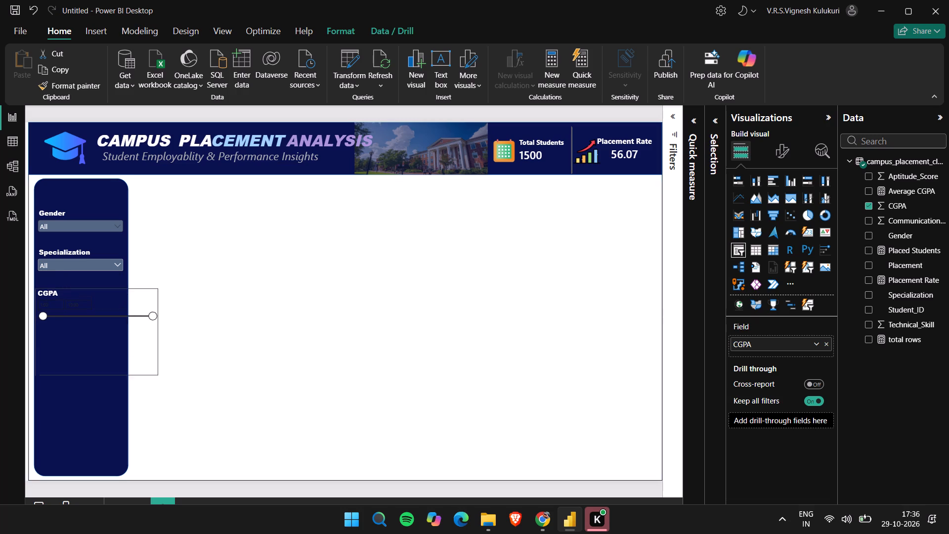
drag(161, 375, 172, 389)
drag(169, 336, 116, 330)
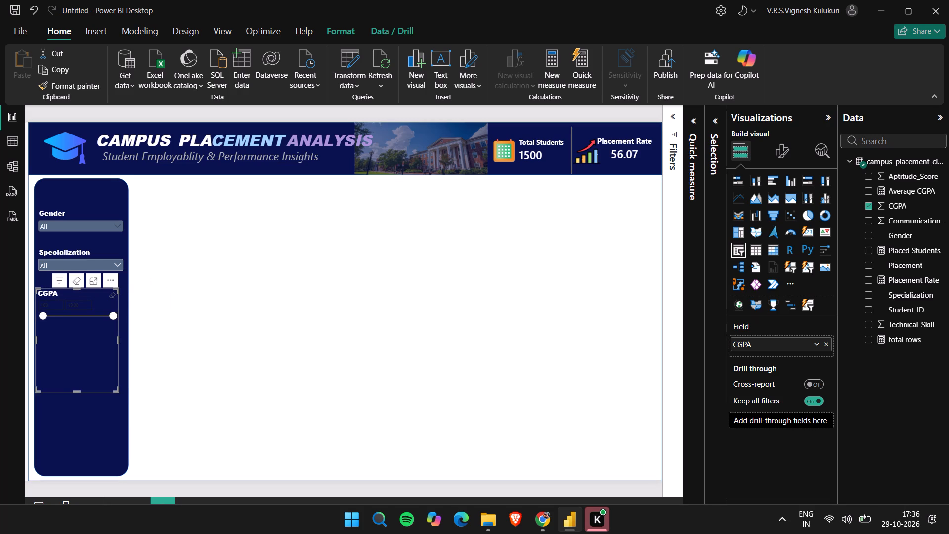
drag(77, 390, 75, 328)
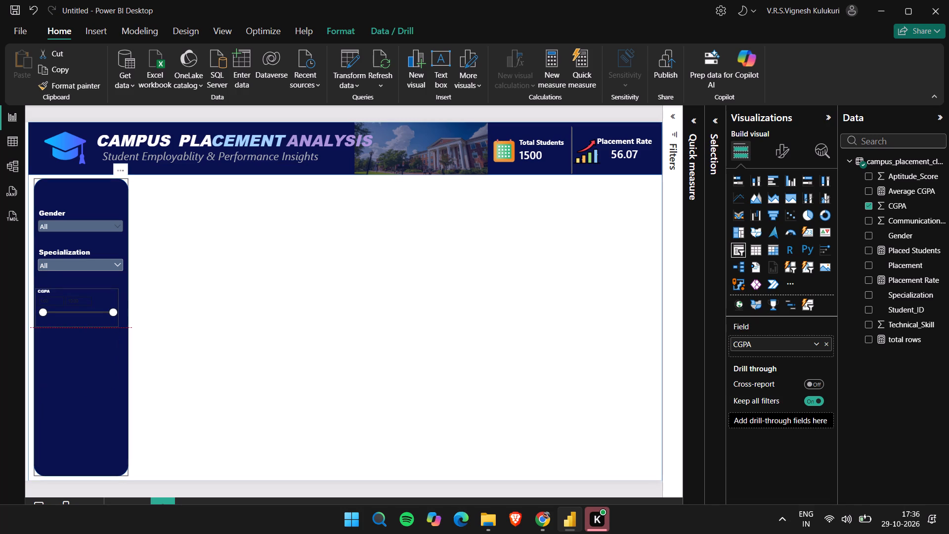
drag(75, 328, 79, 336)
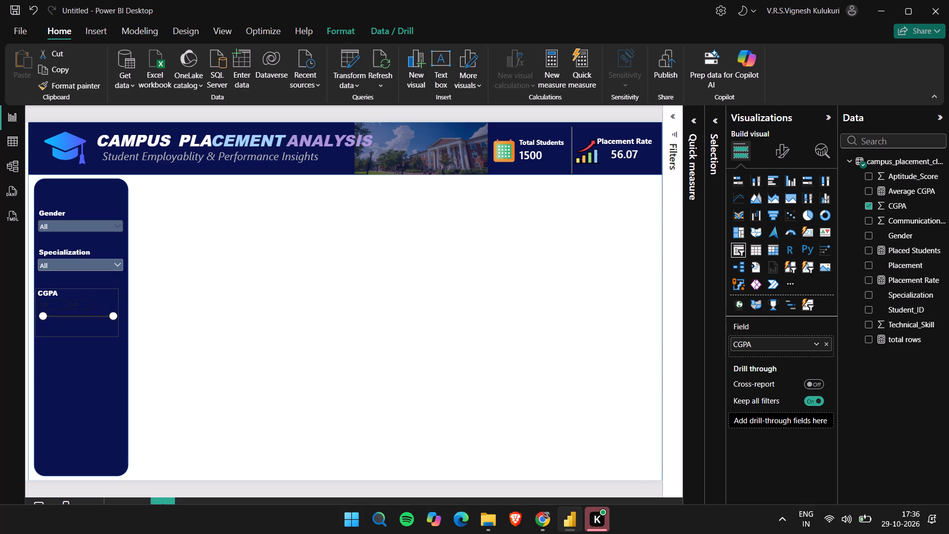
drag(79, 336, 80, 336)
click(64, 487)
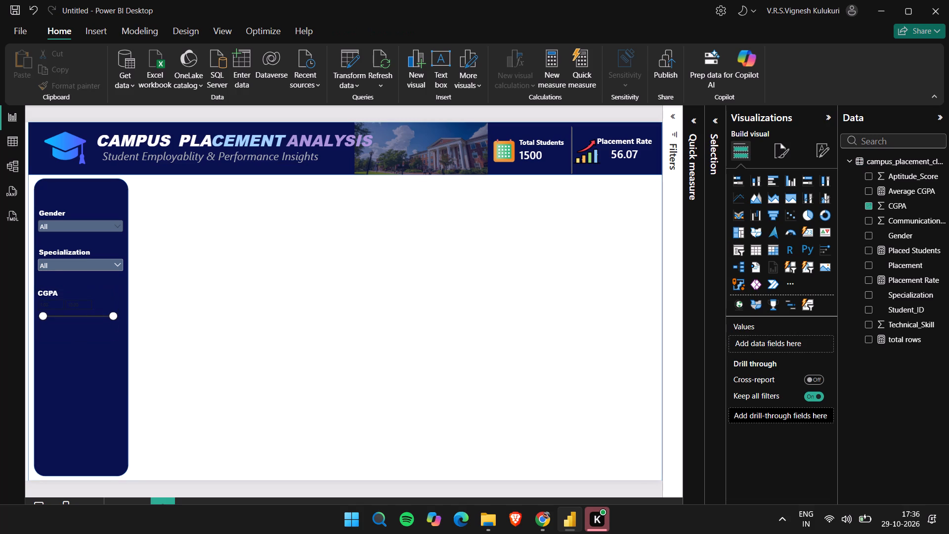
Set the CGPA slicer's header title text to "CGPA Range".
click(77, 291)
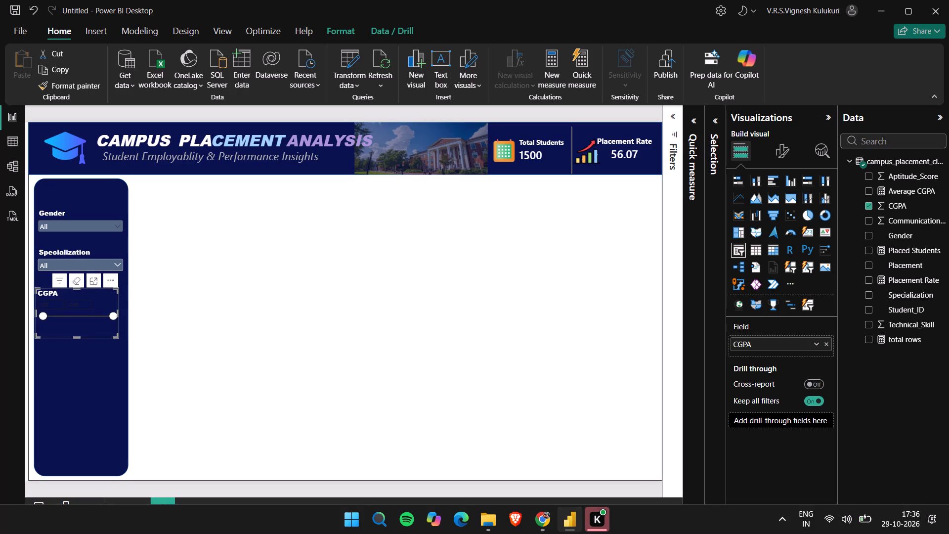
click(779, 152)
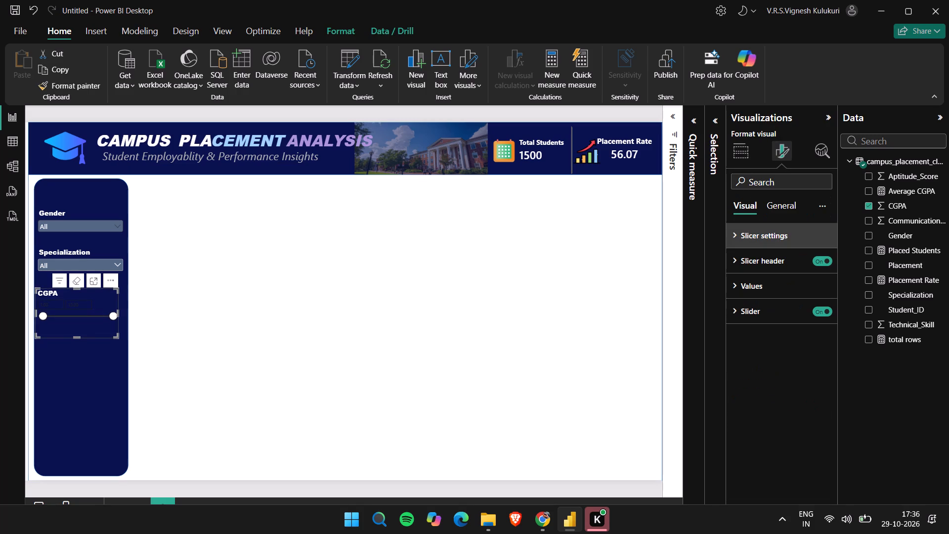
click(752, 254)
click(772, 319)
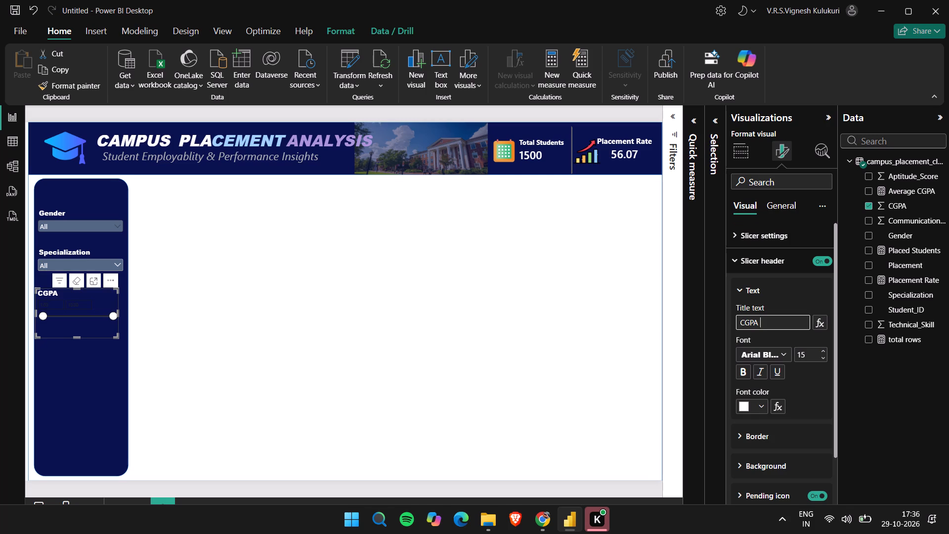
text(Range)
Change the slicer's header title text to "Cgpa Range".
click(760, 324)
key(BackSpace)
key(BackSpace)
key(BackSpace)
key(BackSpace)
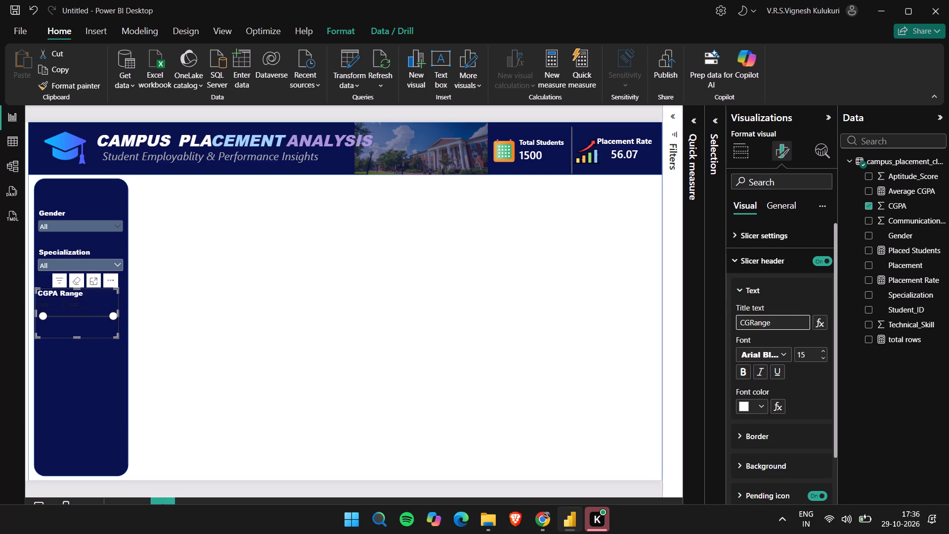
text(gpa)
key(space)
Change the CGPA slicer's header title text to "CGPARange", checking against the reference dashboard in Chrome.
key(alt+Tab)
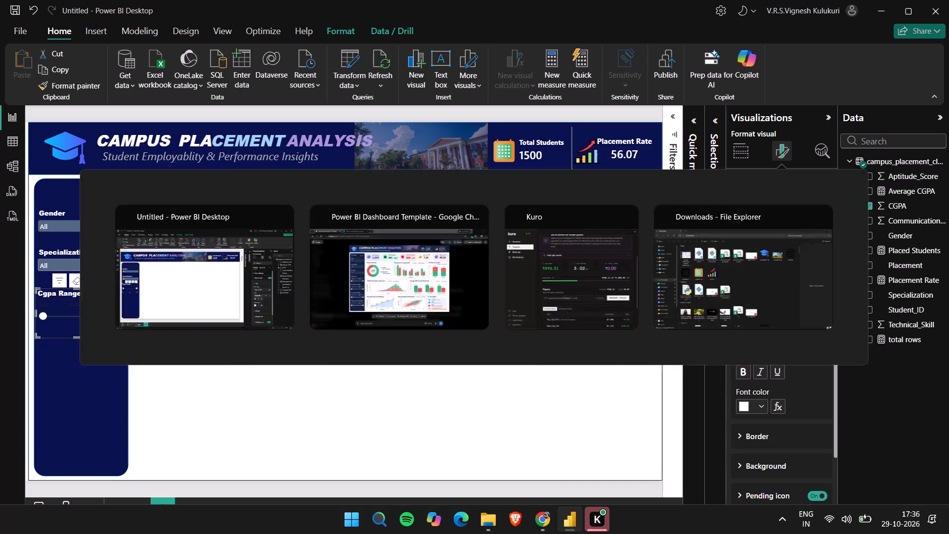
key(alt+Tab)
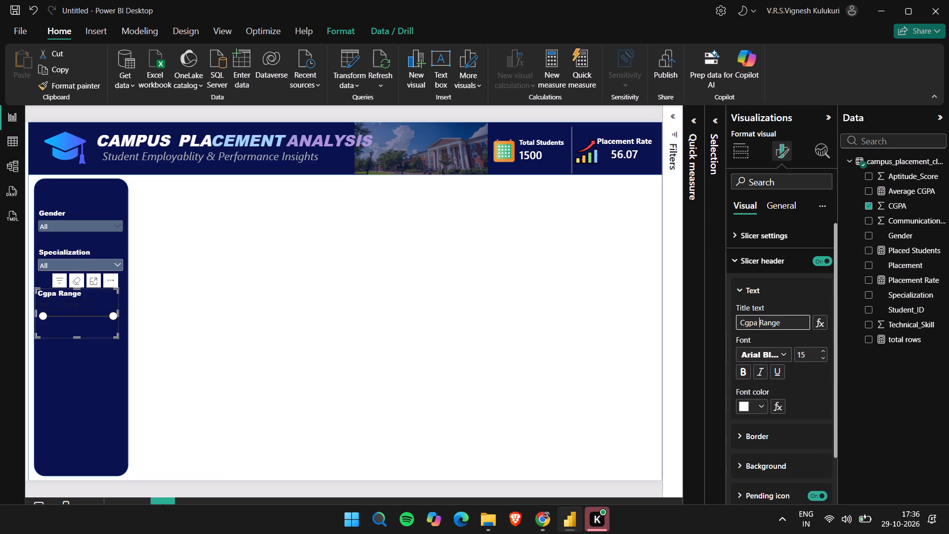
key(BackSpace)
key(BackSpace)
key(BackSpace)
key(BackSpace)
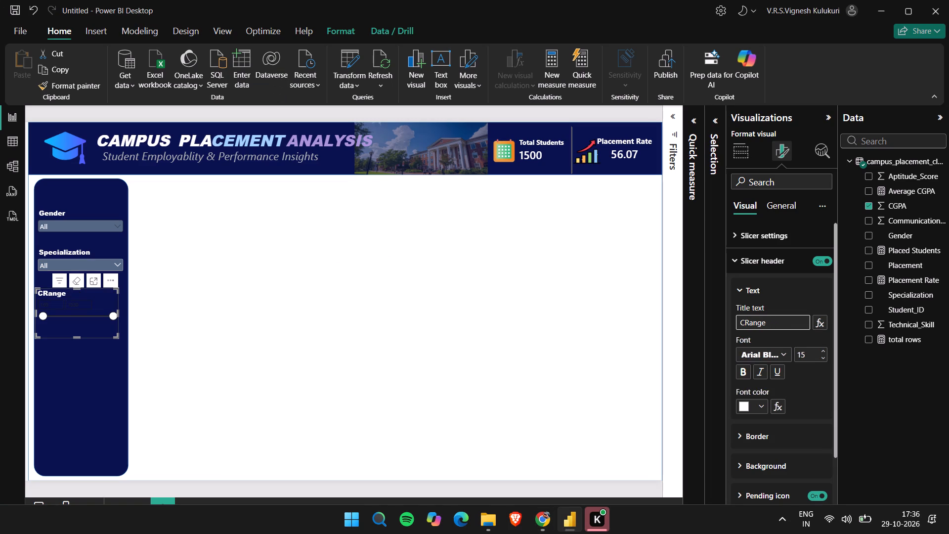
text(GPA)
key(alt+Tab)
key(alt+Tab)
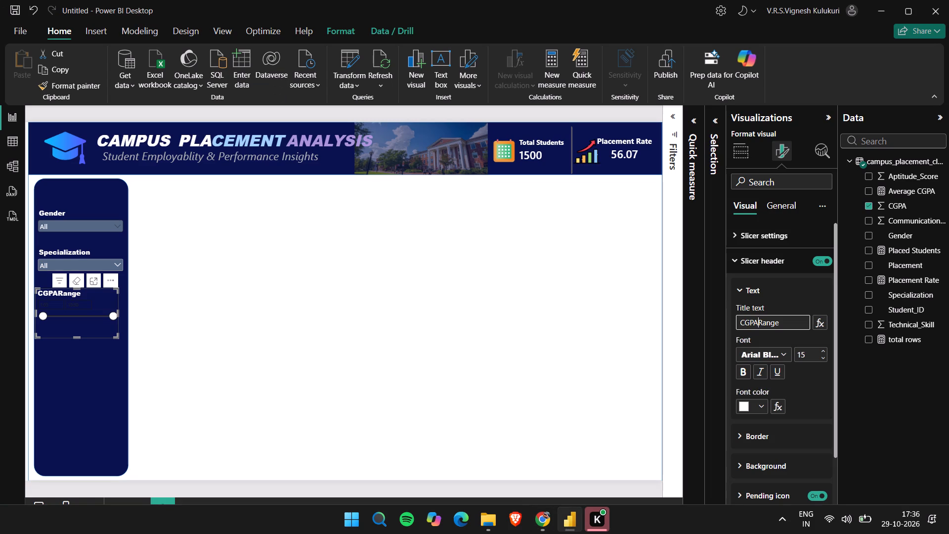
Make the CGPA slicer's header text bold and compare it with the reference dashboard in Chrome.
click(741, 374)
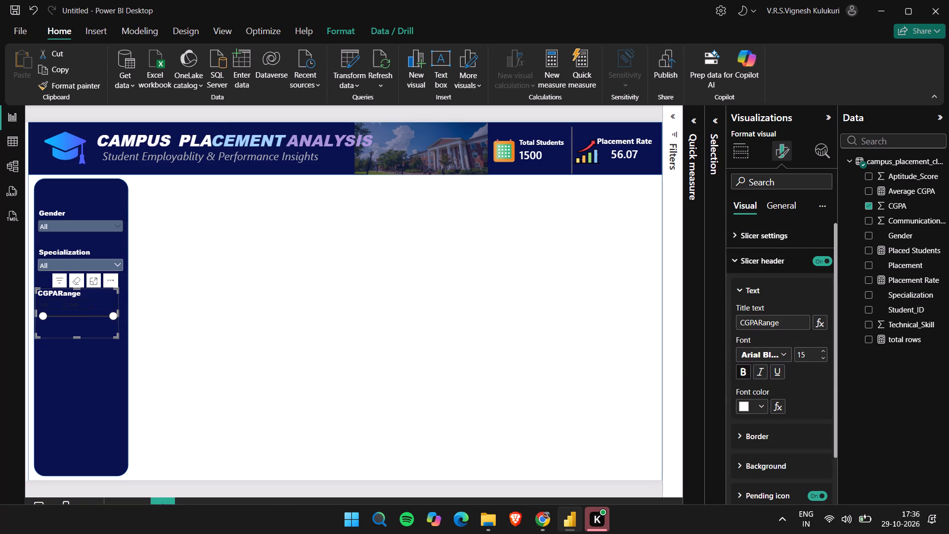
key(alt+Tab)
key(alt+Tab)
Set the font size of the CGPA slicer's values to 12.
scroll(796, 399, down, 3)
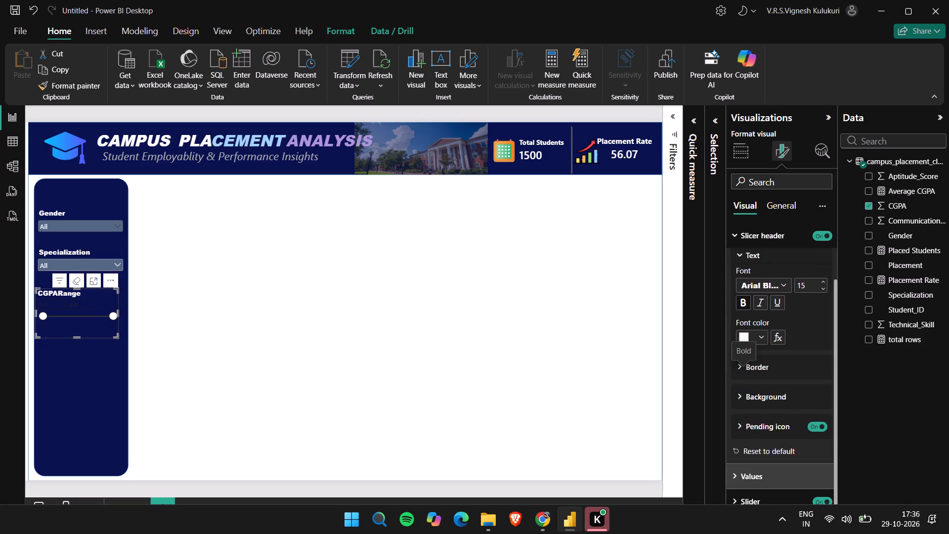
click(756, 469)
scroll(756, 469, down, 4)
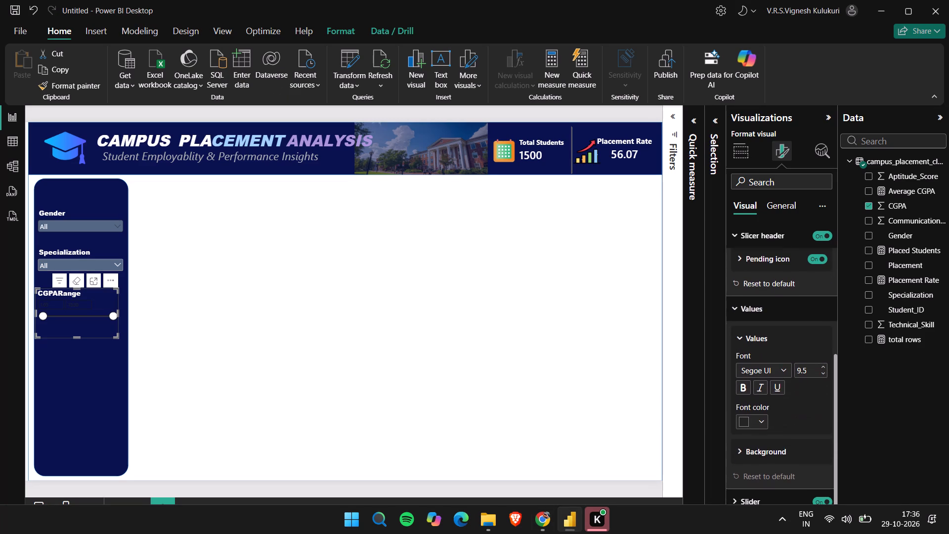
click(783, 369)
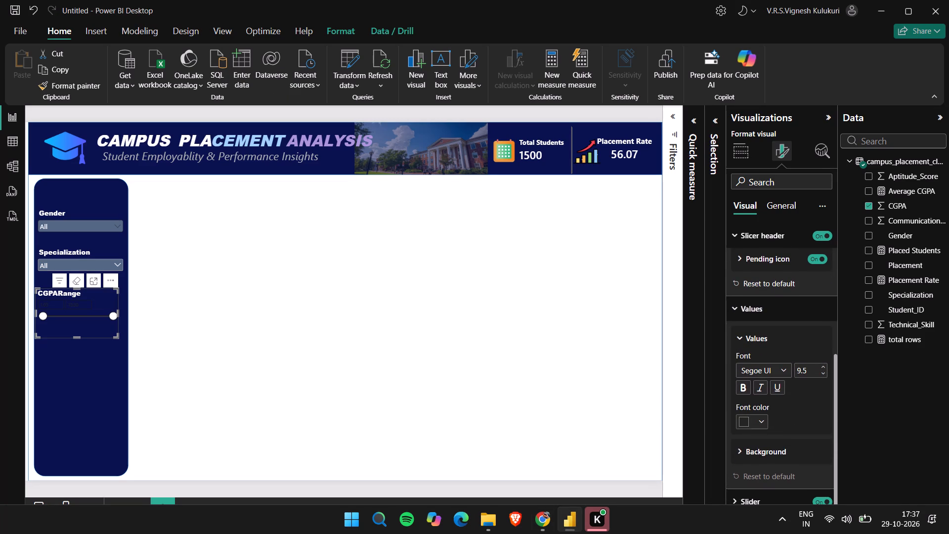
click(783, 369)
click(807, 369)
key(BackSpace)
text(12)
key(Return)
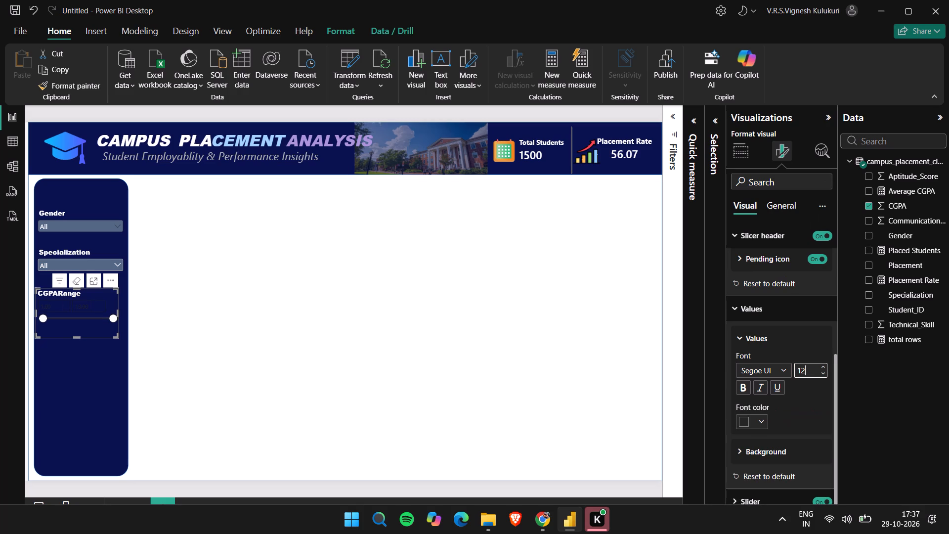
Set the font color of the CGPA slicer's values to white.
click(758, 420)
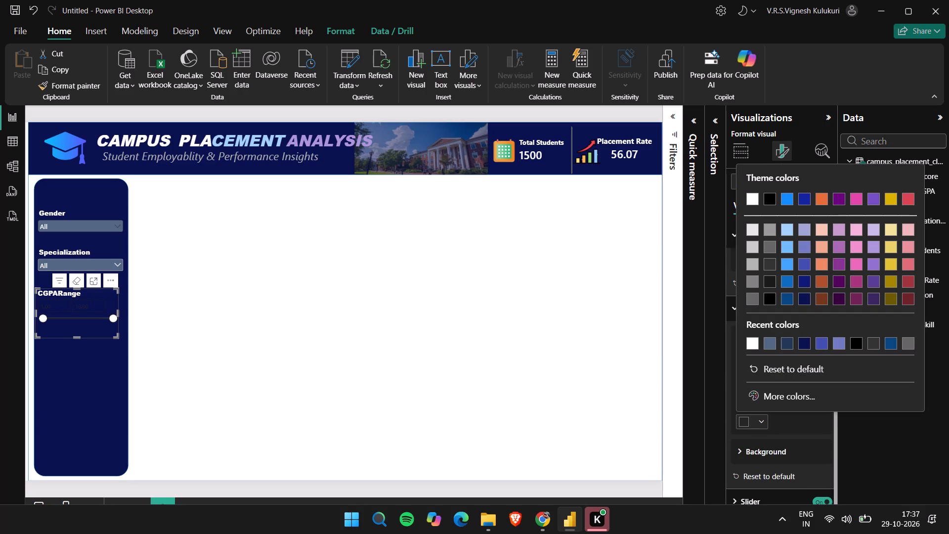
click(765, 344)
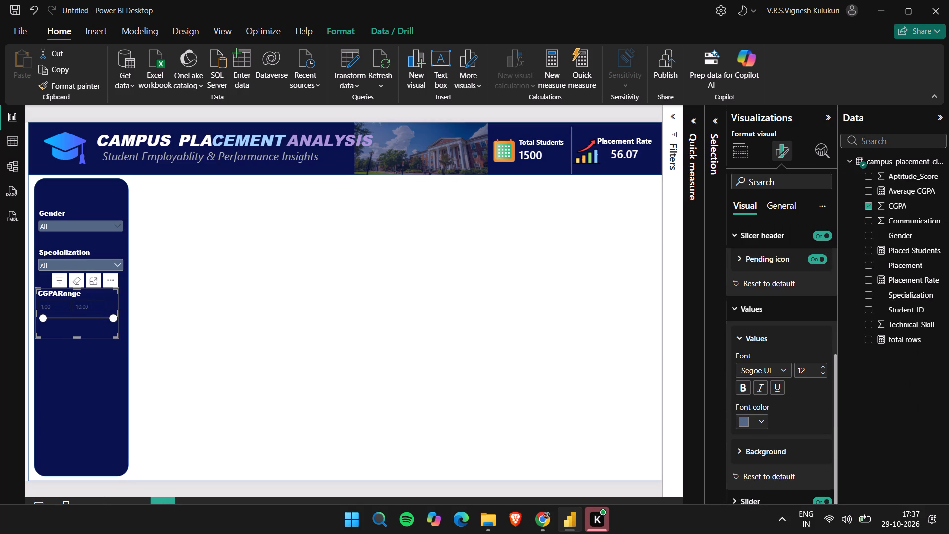
click(759, 420)
click(768, 343)
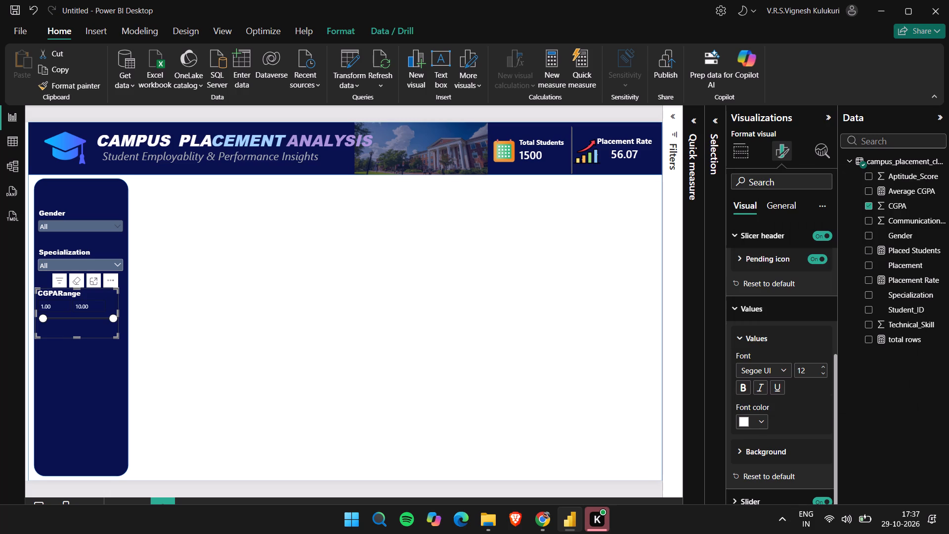
click(787, 422)
Give the CGPA slicer's value boxes the recent slate-blue background color used on the other slicers, and compare with the reference.
scroll(787, 422, down, 1)
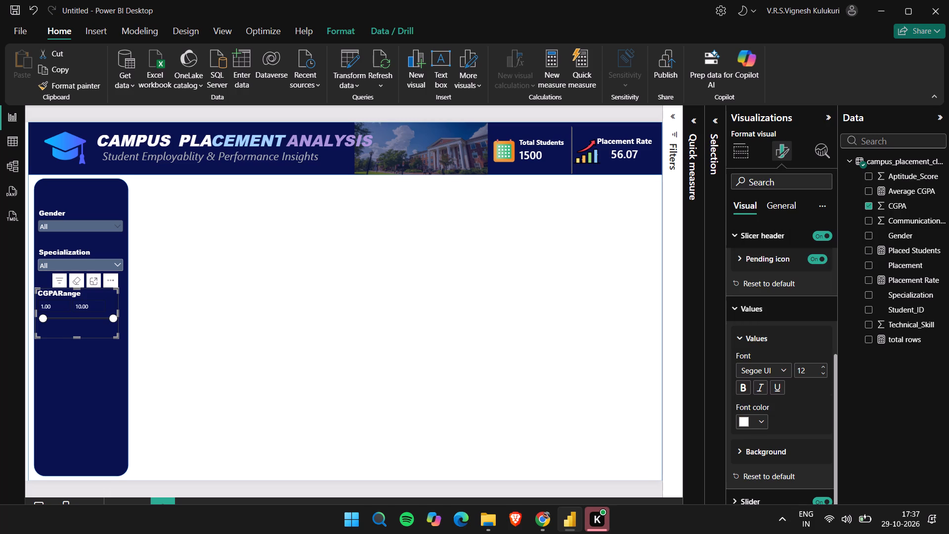
click(748, 458)
click(757, 485)
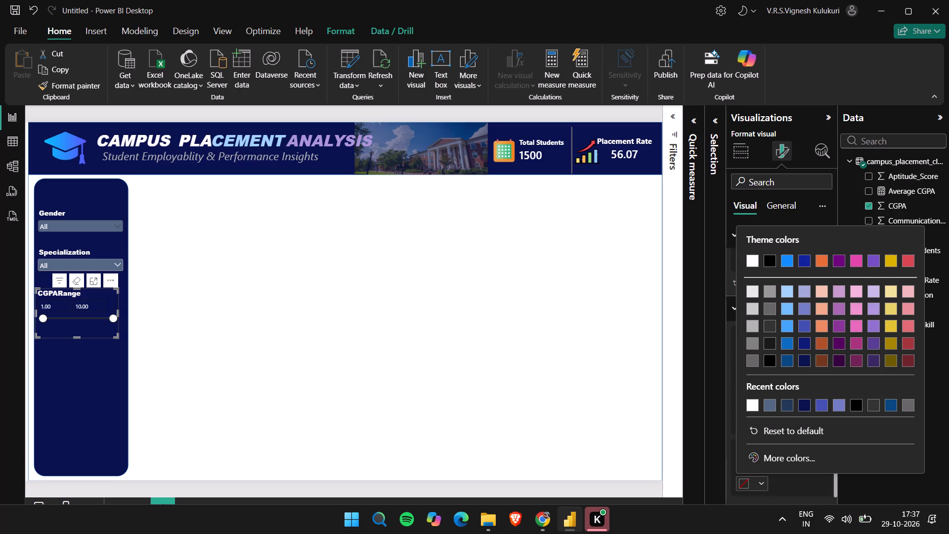
click(769, 406)
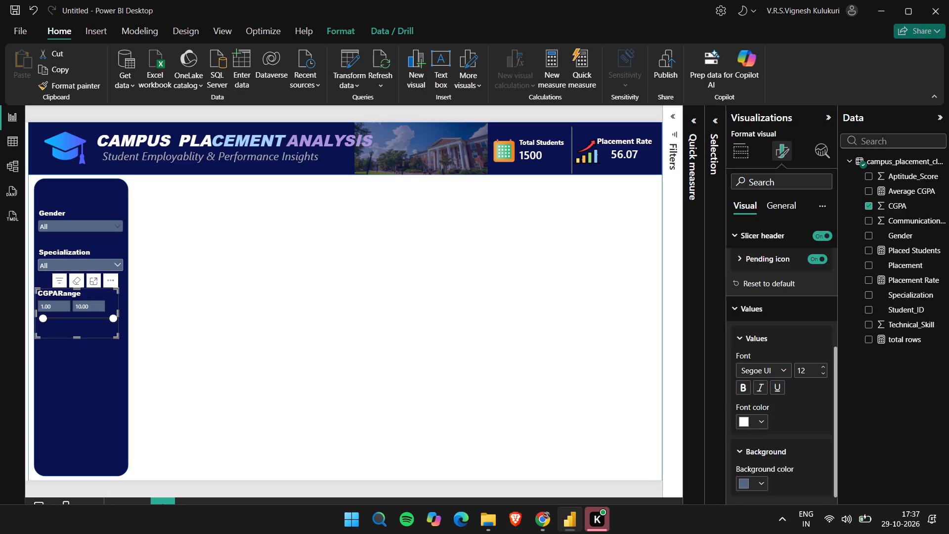
scroll(784, 435, down, 2)
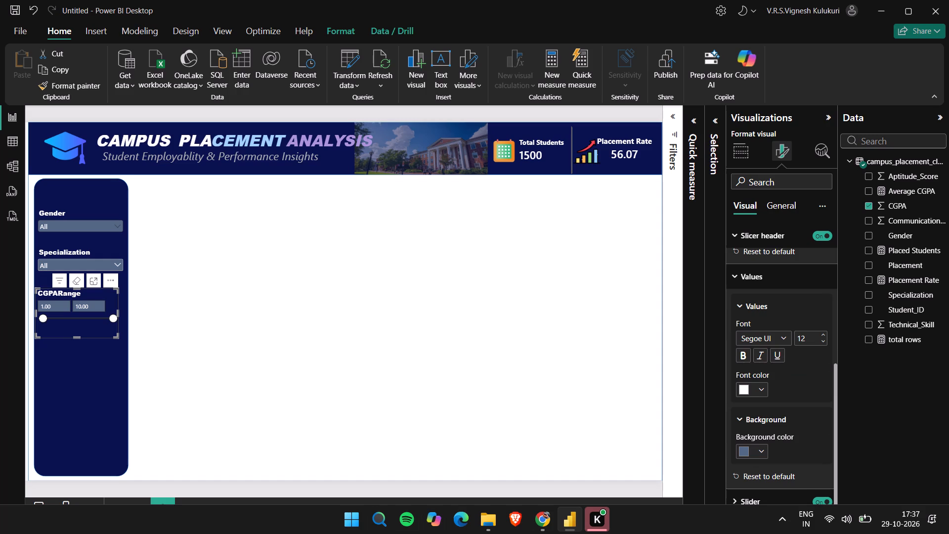
click(115, 483)
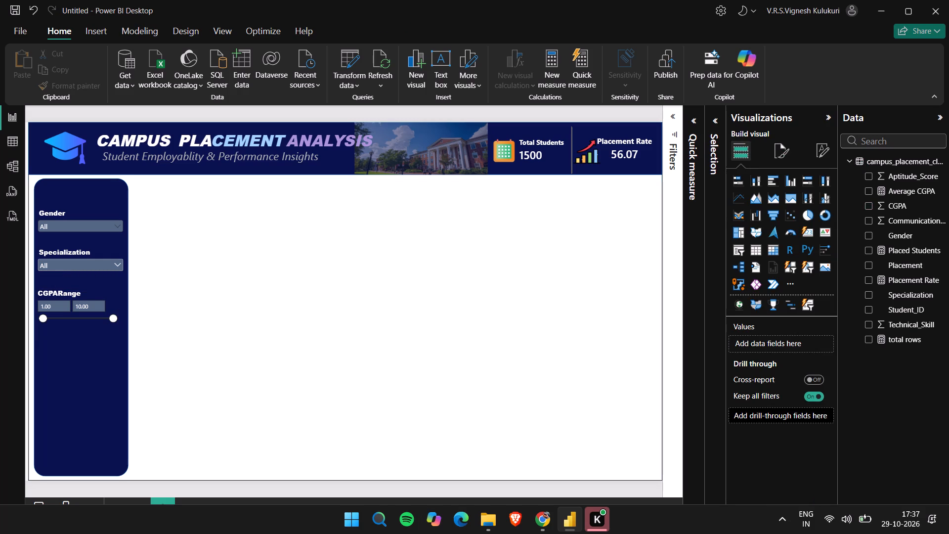
key(alt+Tab)
key(alt+Tab)
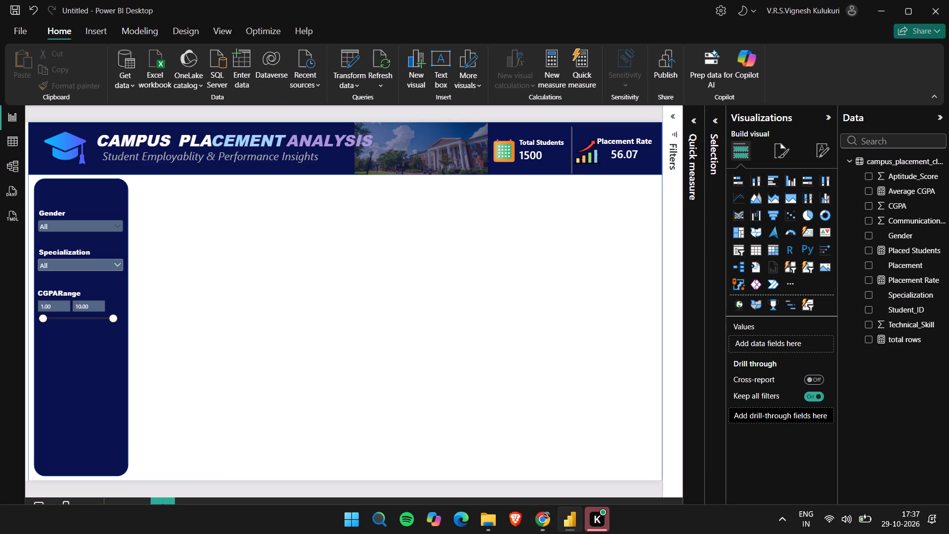
Set the border color of the CGPA slicer's slider handles to white.
click(88, 291)
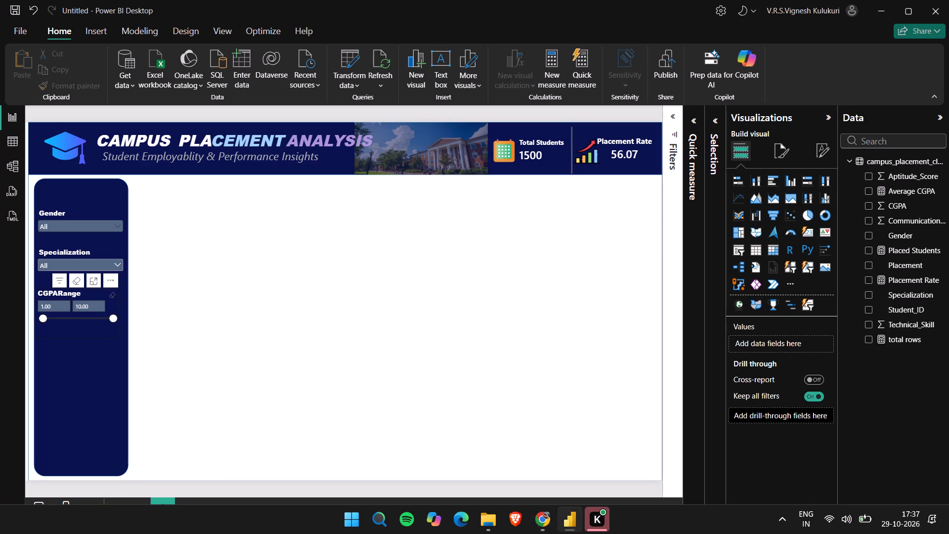
click(772, 149)
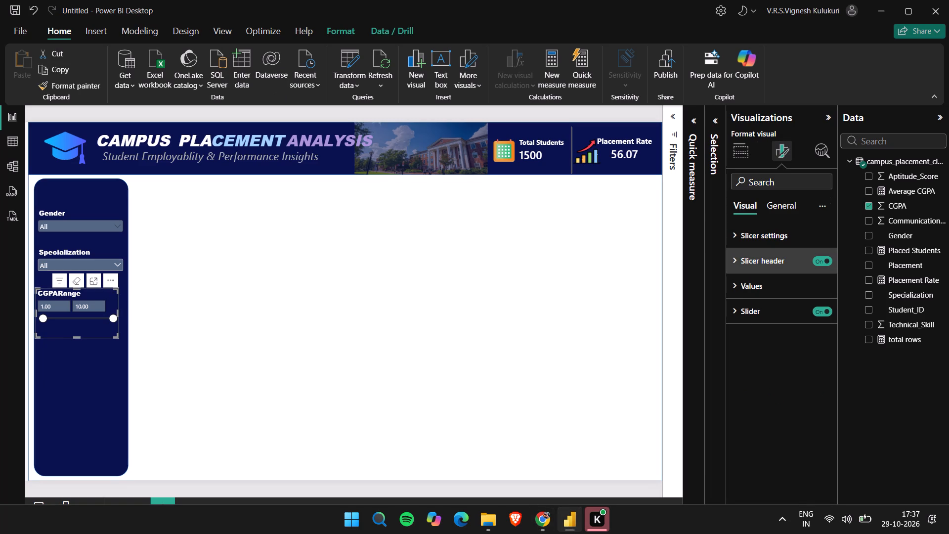
click(746, 286)
click(746, 286)
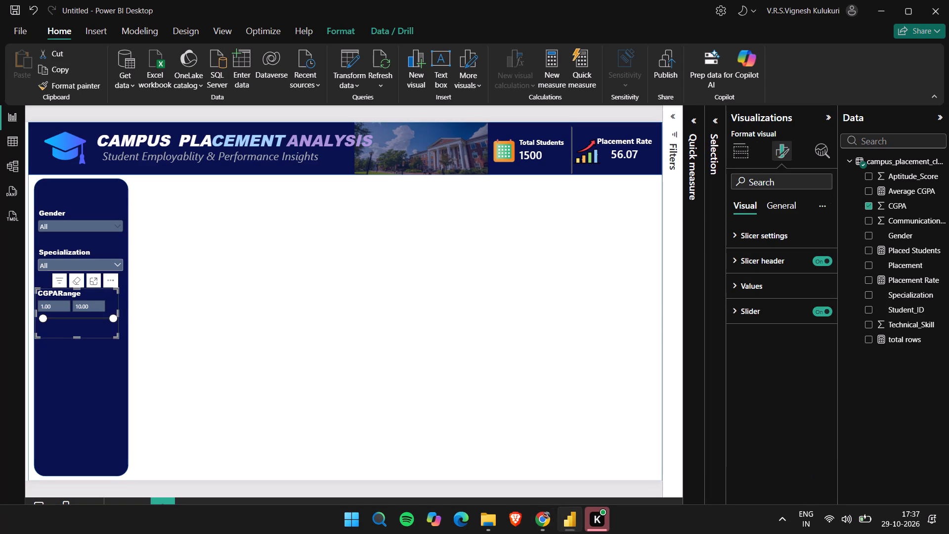
click(745, 315)
scroll(800, 395, down, 1)
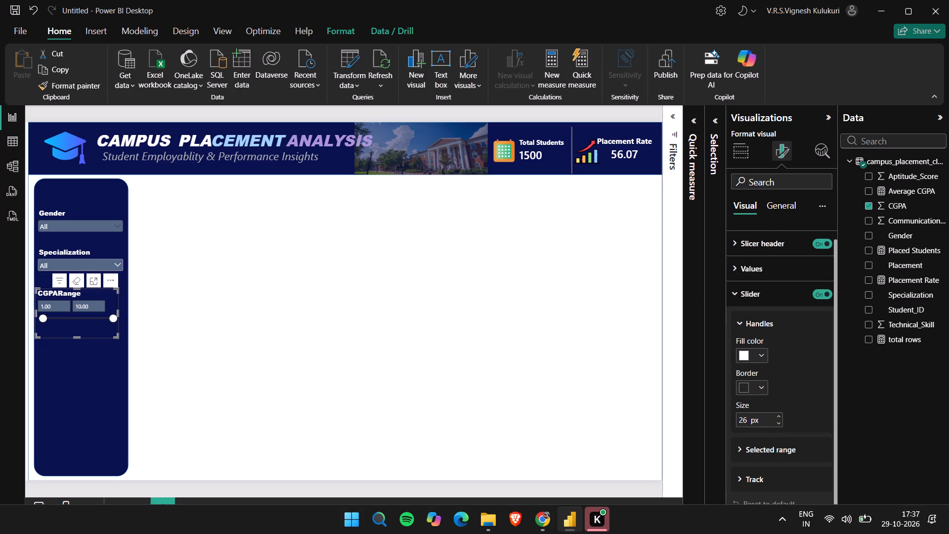
scroll(800, 395, down, 1)
click(761, 389)
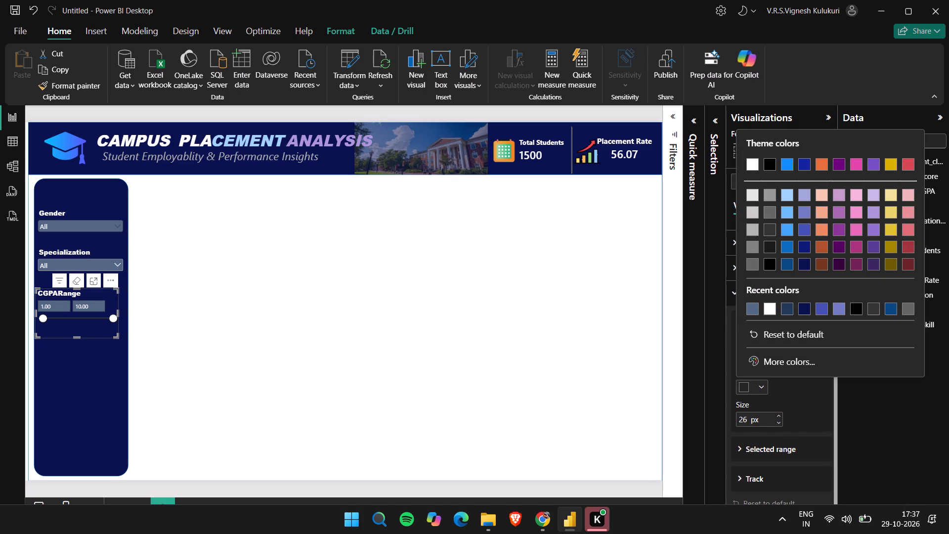
click(771, 307)
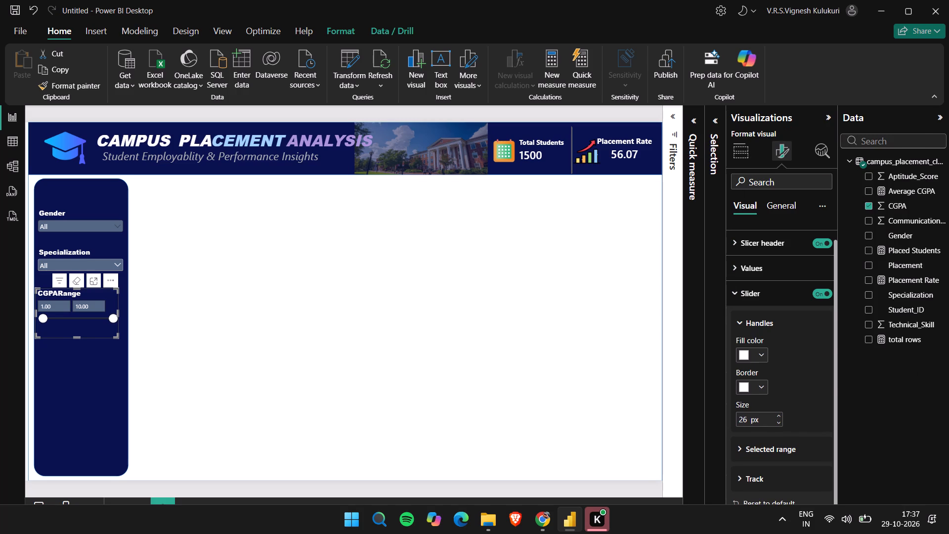
Set the track color of the CGPA slicer's slider to white.
click(749, 470)
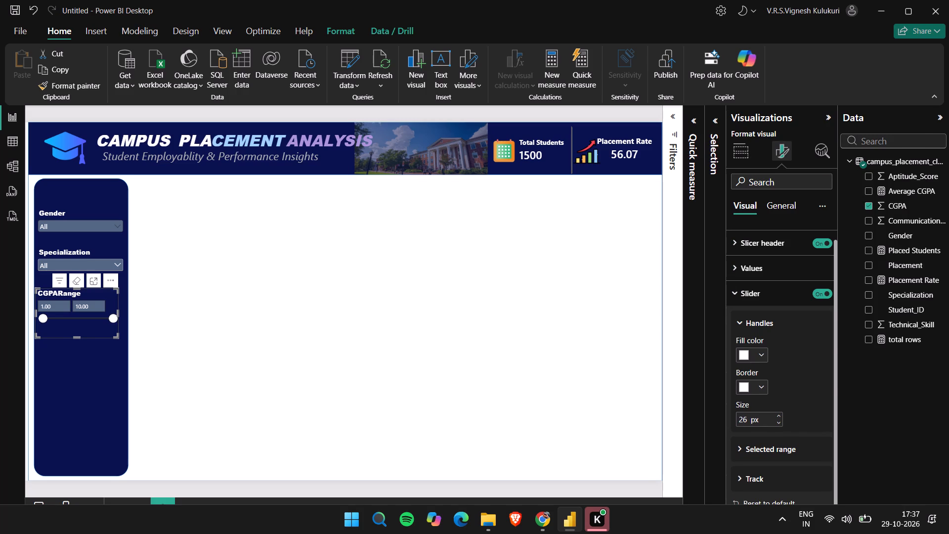
click(749, 476)
scroll(749, 476, down, 1)
click(761, 473)
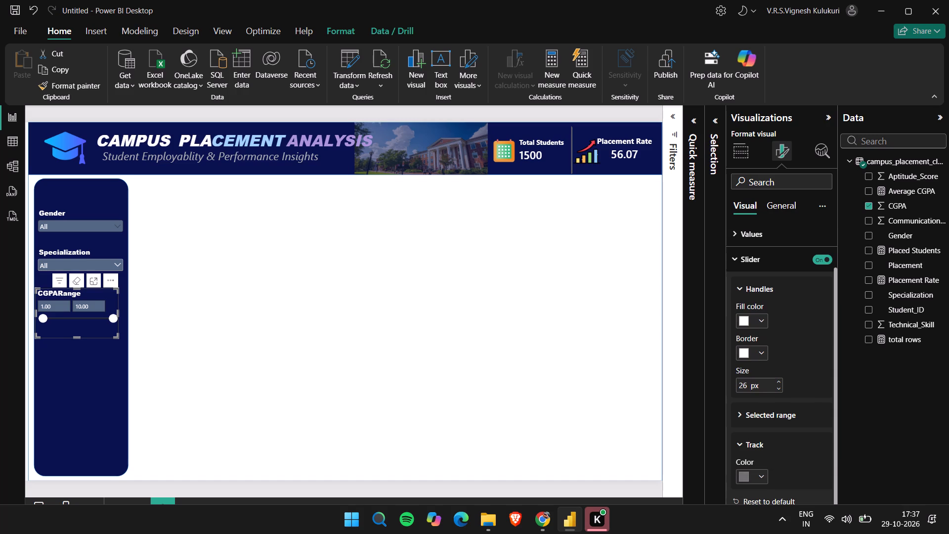
click(750, 399)
Set the selected range color of the CGPA slicer's slider to white (#FFFFFF) and deselect the slicer.
click(749, 415)
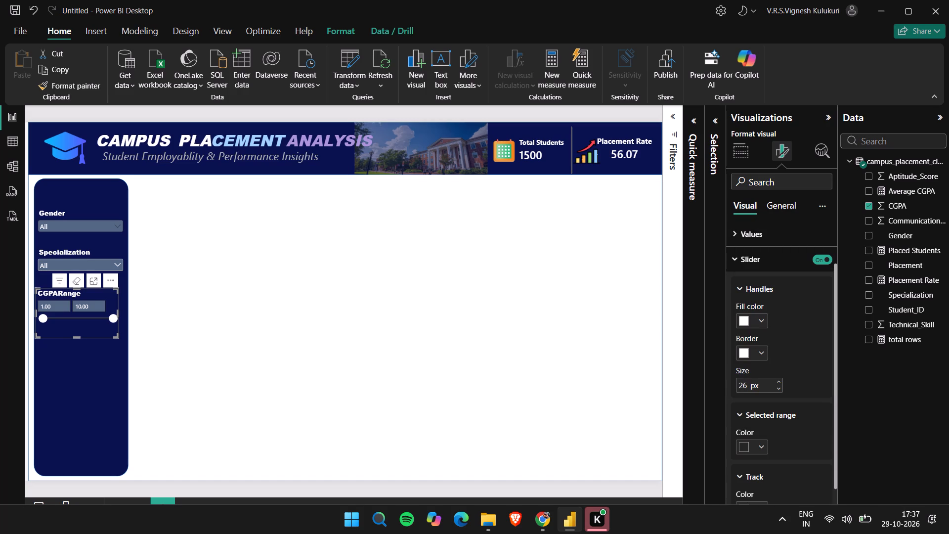
click(762, 443)
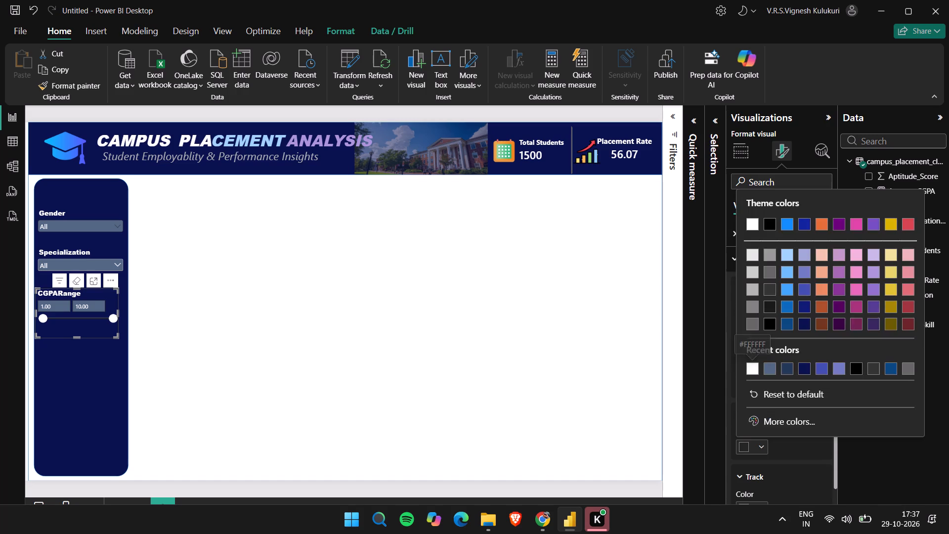
click(754, 371)
click(303, 487)
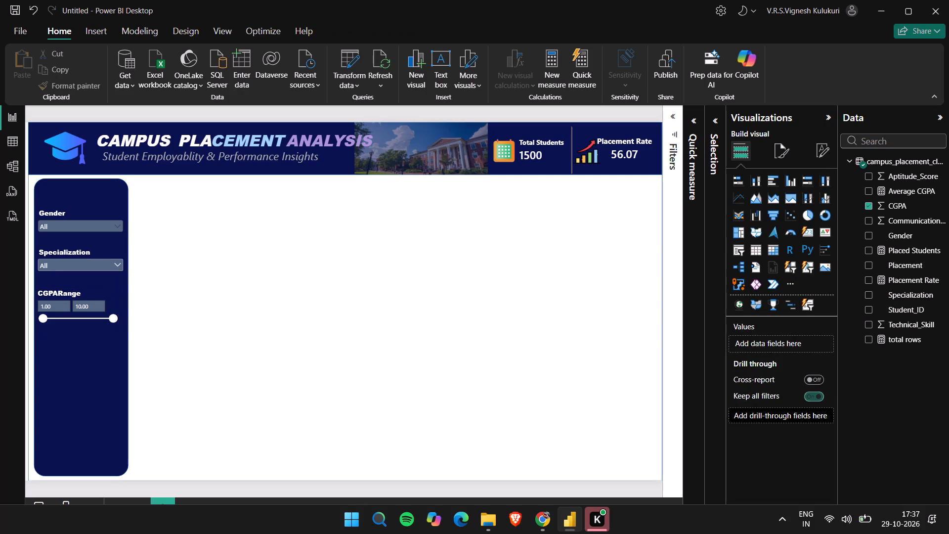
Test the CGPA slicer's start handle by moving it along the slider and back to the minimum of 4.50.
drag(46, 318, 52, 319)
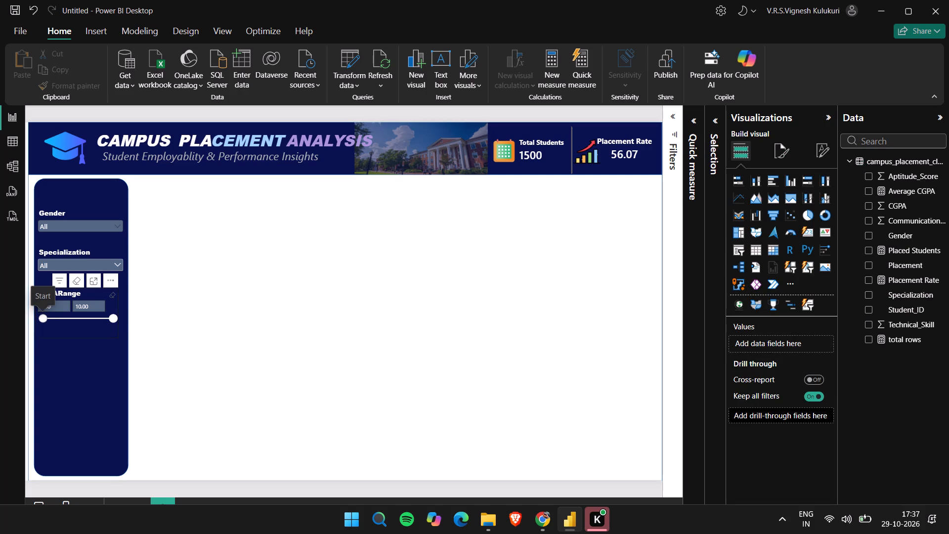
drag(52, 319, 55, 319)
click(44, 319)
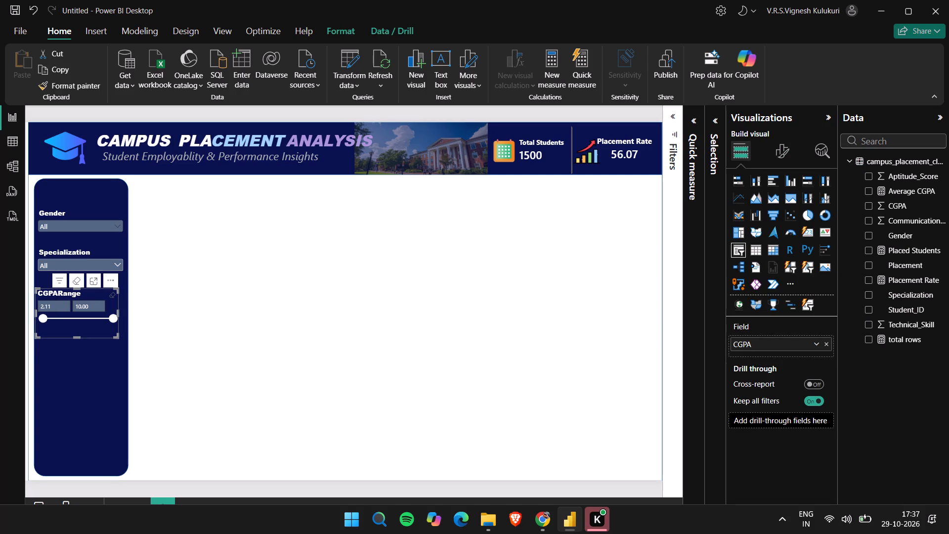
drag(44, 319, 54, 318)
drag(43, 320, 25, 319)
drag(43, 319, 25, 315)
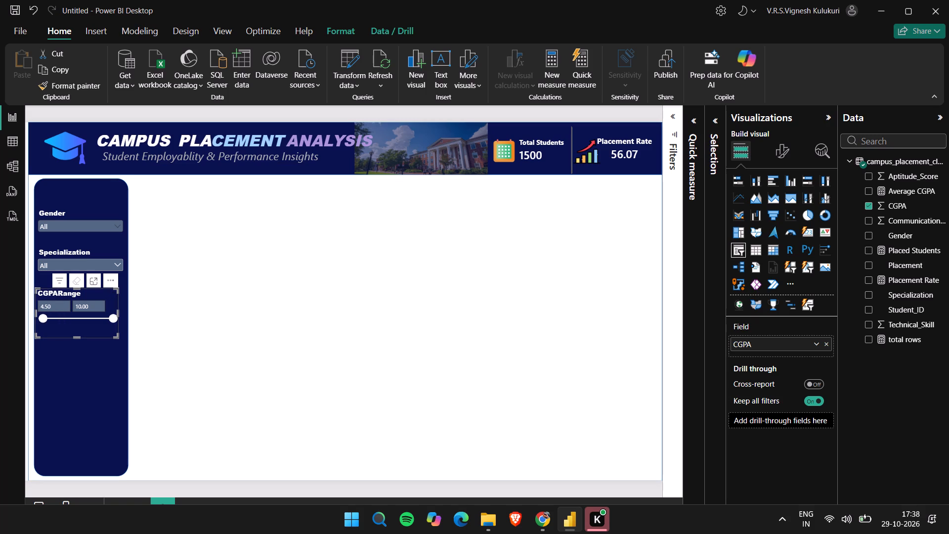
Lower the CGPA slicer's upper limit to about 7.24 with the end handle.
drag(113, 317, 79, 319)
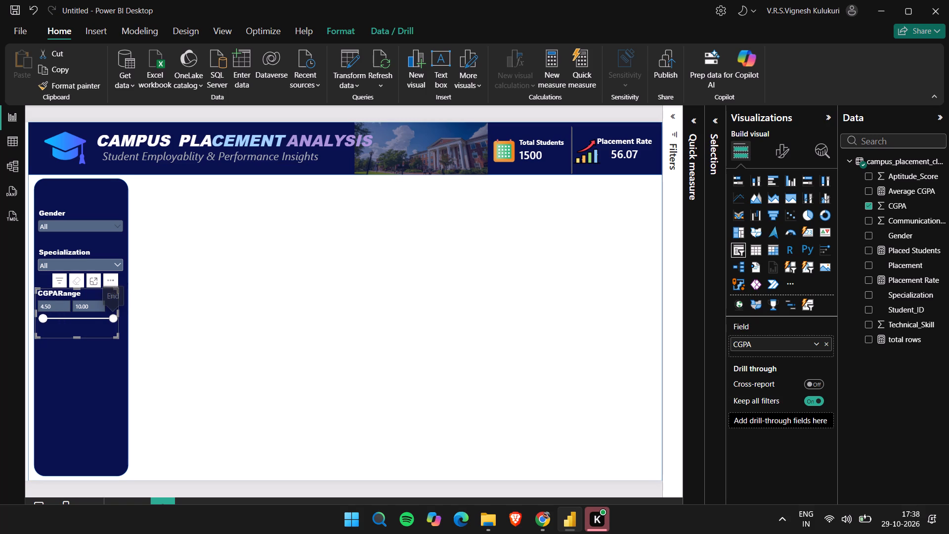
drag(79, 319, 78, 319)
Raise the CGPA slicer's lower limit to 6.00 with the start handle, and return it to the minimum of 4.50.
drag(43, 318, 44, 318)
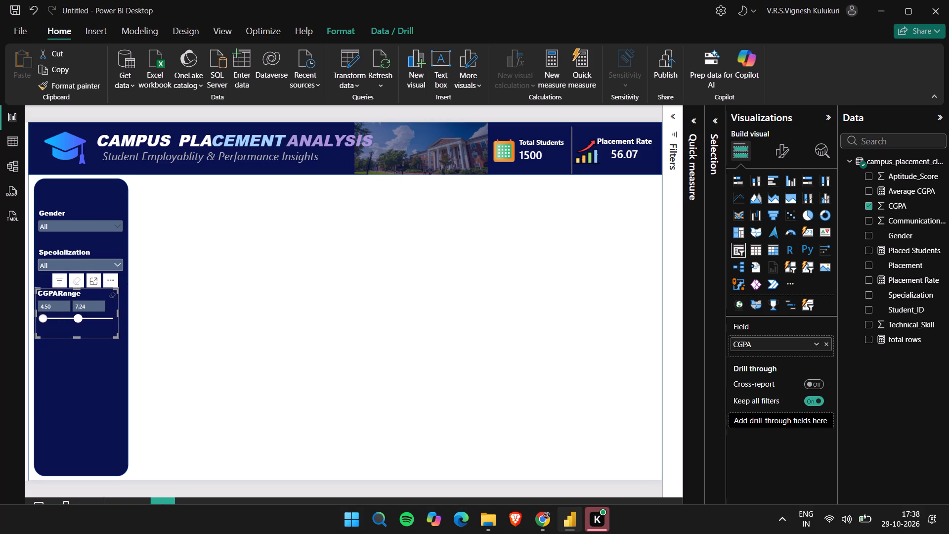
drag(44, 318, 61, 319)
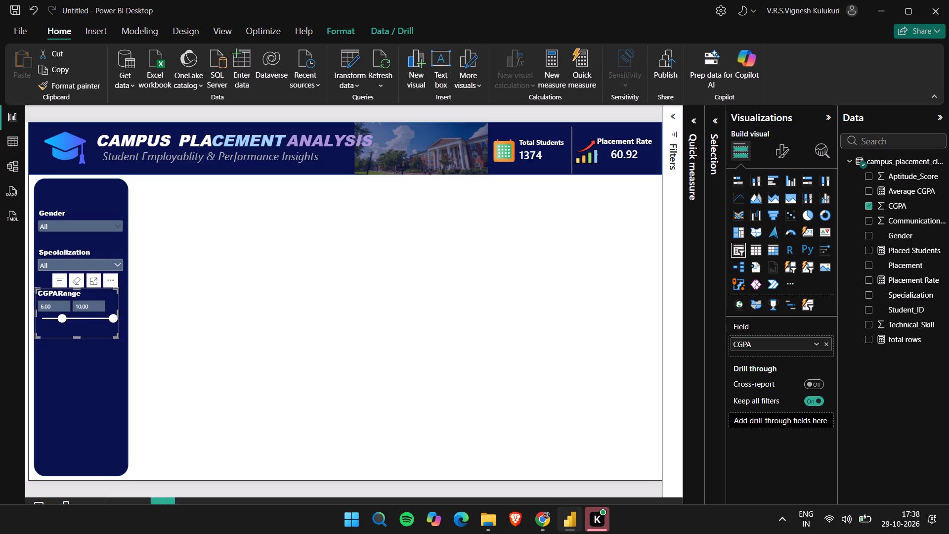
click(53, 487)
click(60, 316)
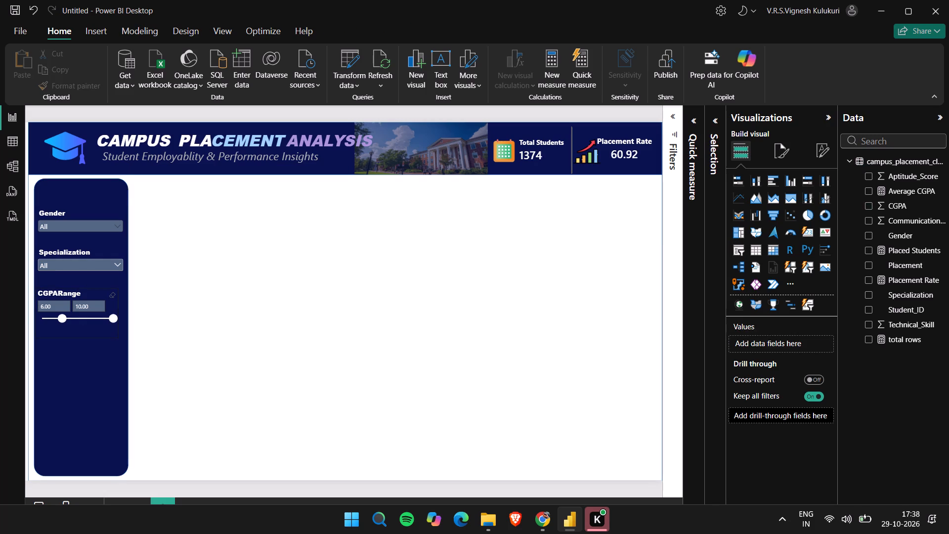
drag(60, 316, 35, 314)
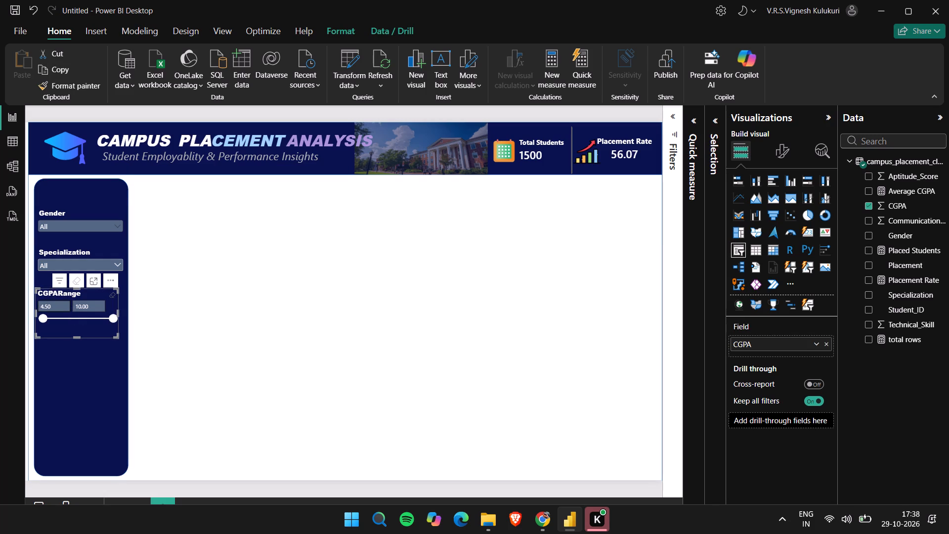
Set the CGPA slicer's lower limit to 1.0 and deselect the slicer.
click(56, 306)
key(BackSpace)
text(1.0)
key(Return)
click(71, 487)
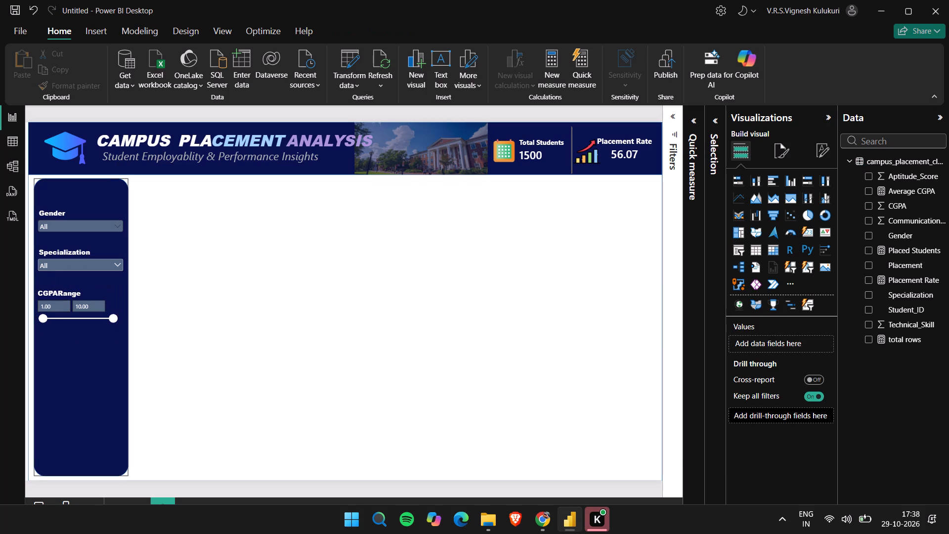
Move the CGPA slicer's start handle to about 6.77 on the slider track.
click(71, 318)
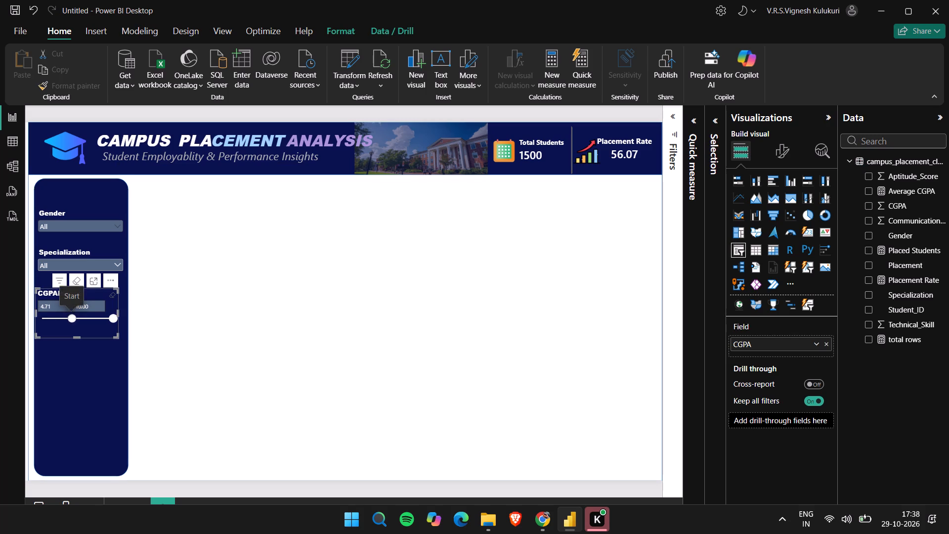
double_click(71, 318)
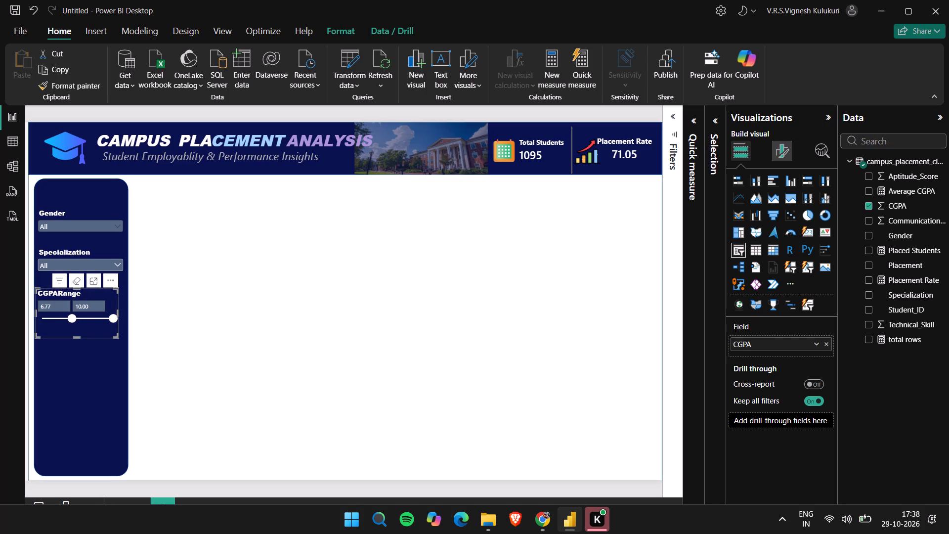
Examine the CGPA slicer's value font and background settings and its slider handle, selected range and track formatting.
click(789, 153)
click(740, 289)
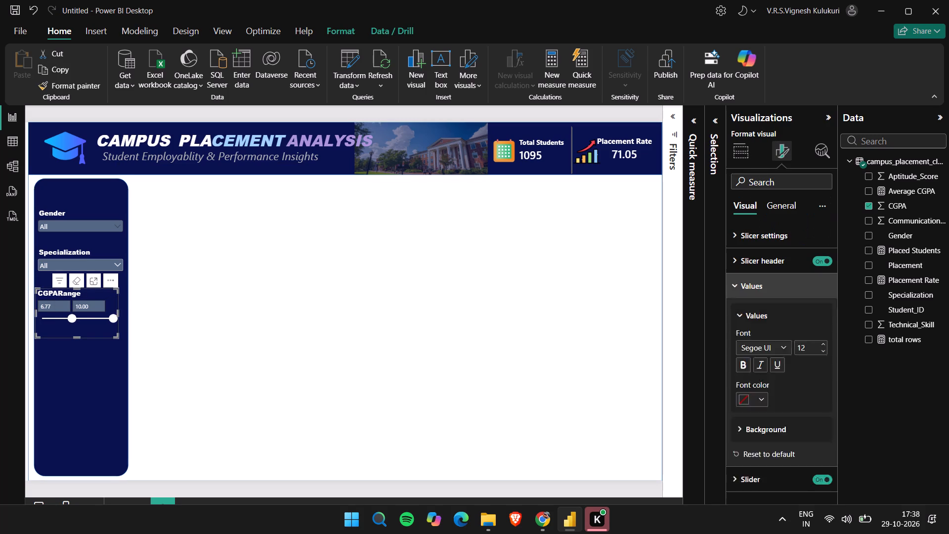
scroll(804, 397, down, 1)
click(748, 429)
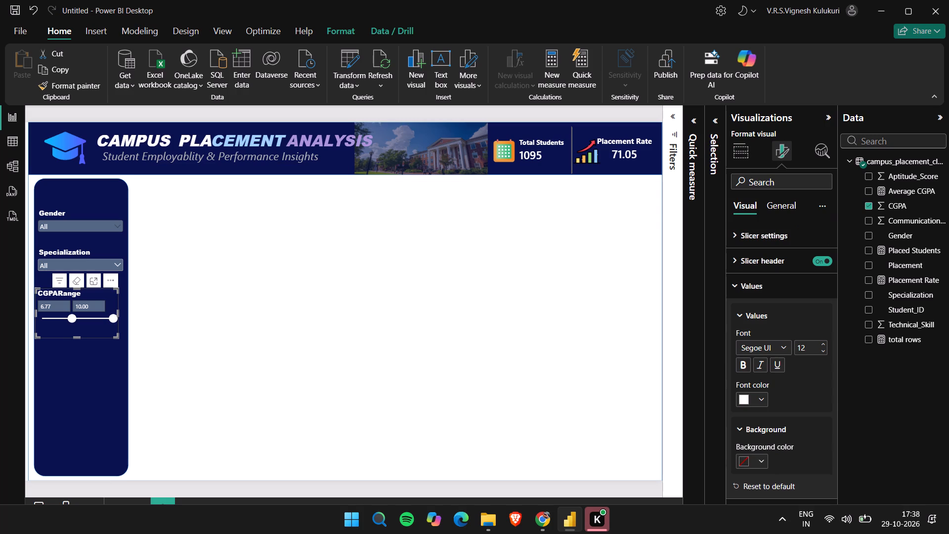
click(748, 429)
scroll(748, 429, down, 1)
click(742, 478)
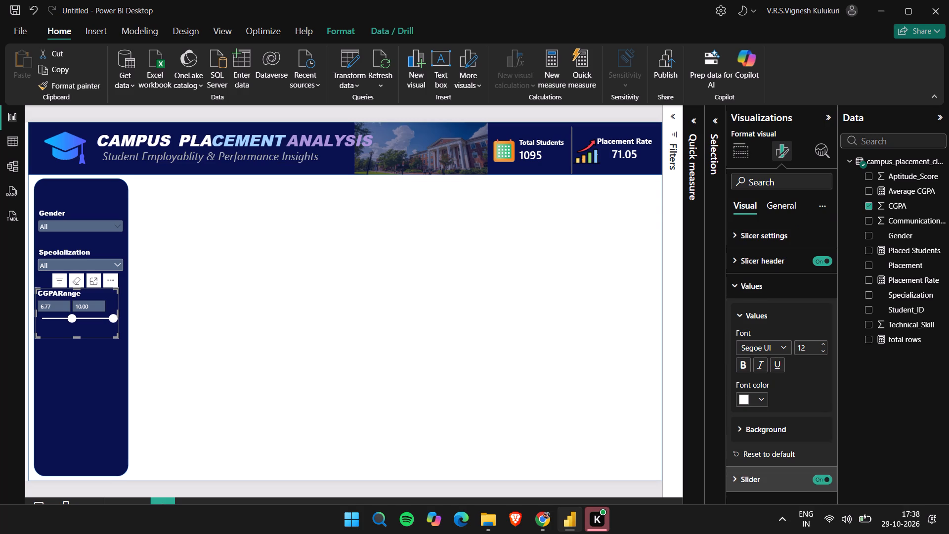
scroll(742, 478, down, 4)
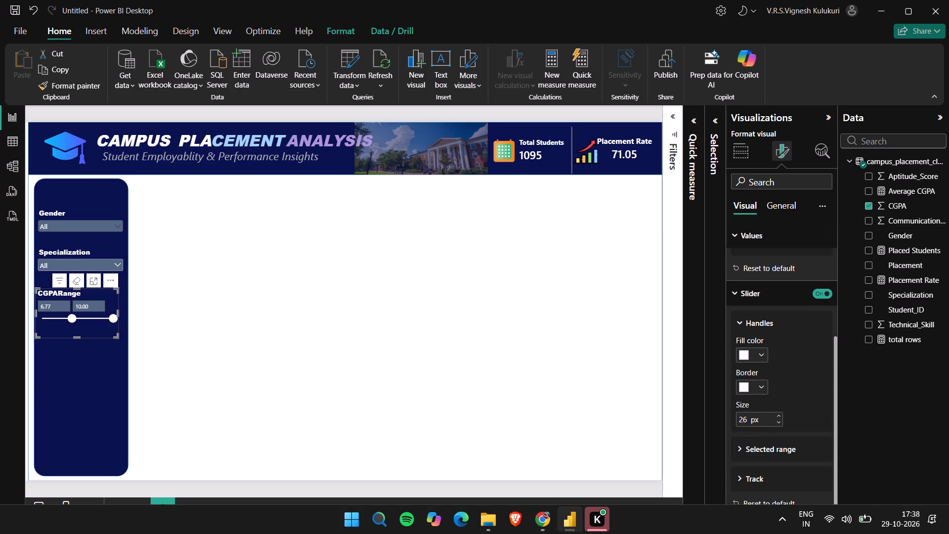
scroll(744, 465, down, 1)
click(741, 447)
scroll(741, 447, down, 1)
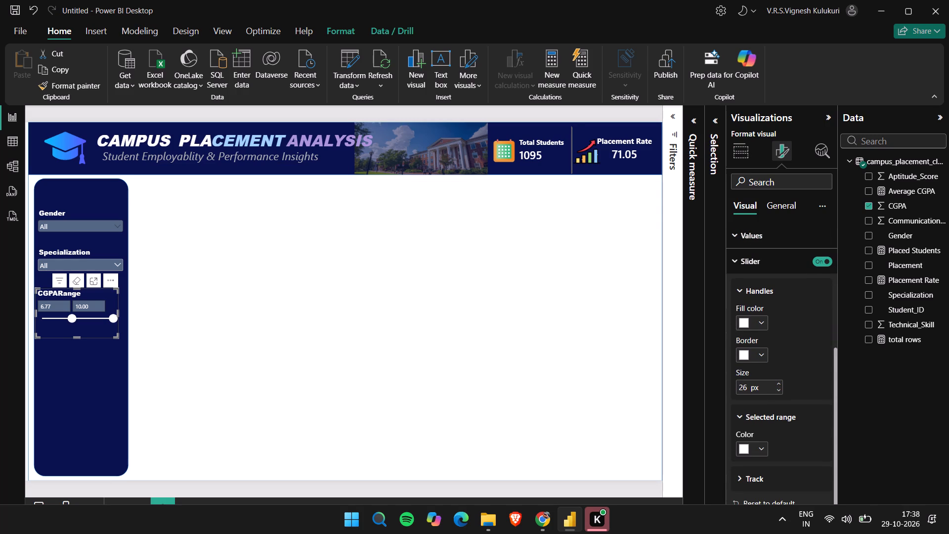
click(752, 480)
scroll(752, 480, down, 1)
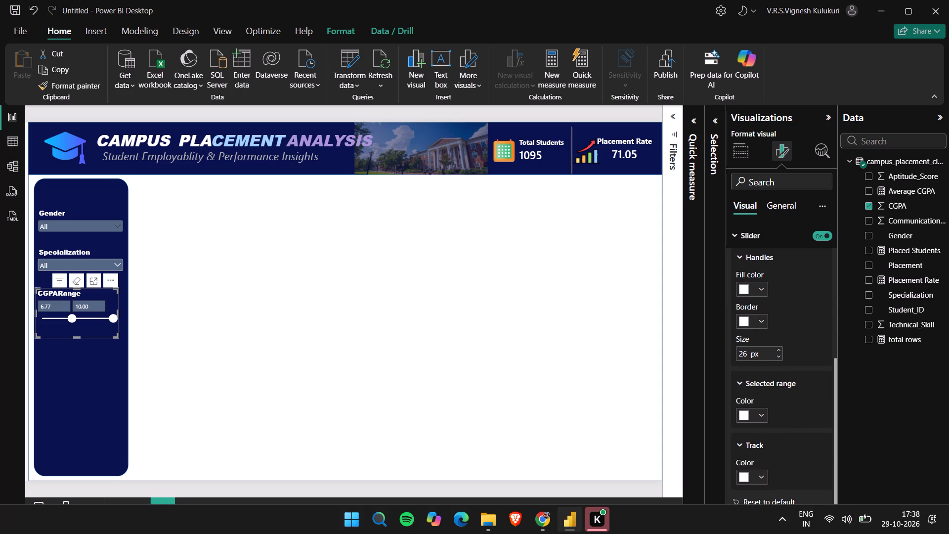
scroll(770, 440, down, 1)
scroll(770, 440, up, 3)
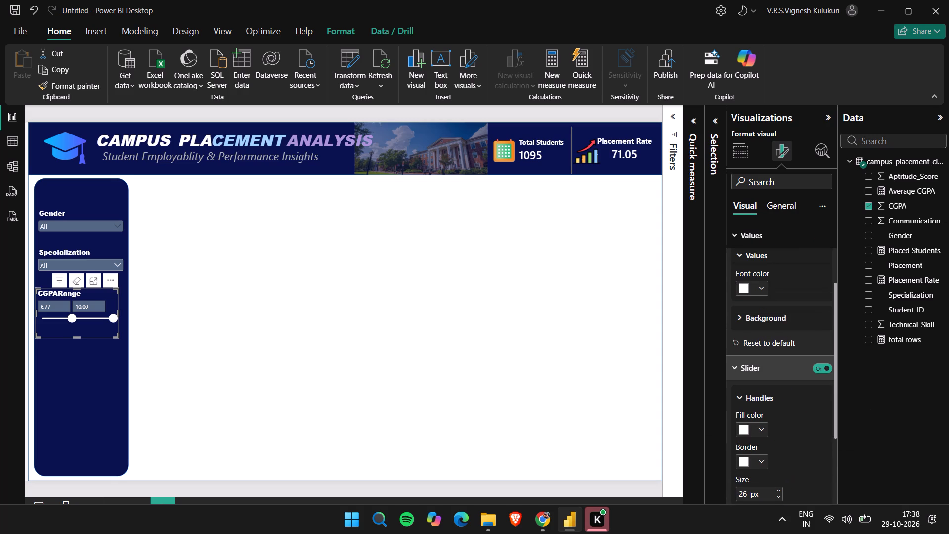
click(744, 365)
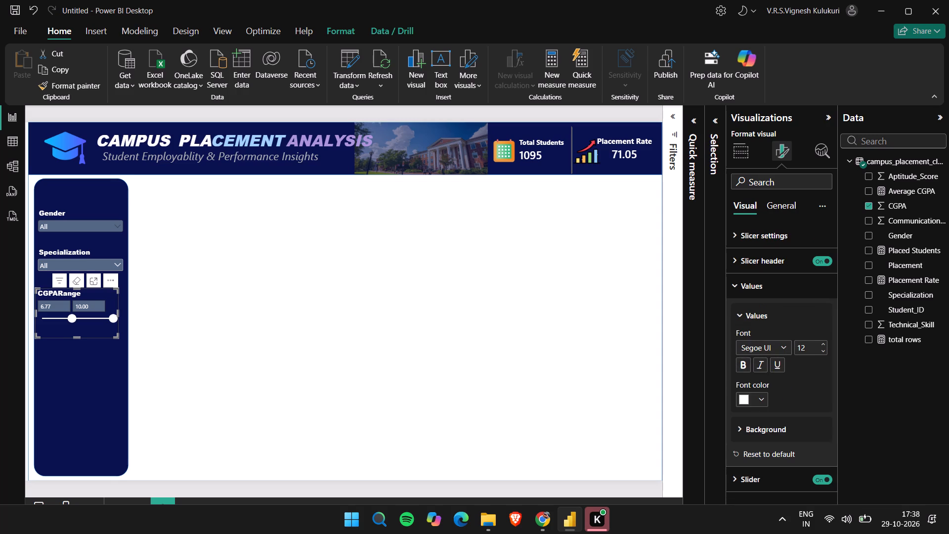
click(745, 318)
click(740, 281)
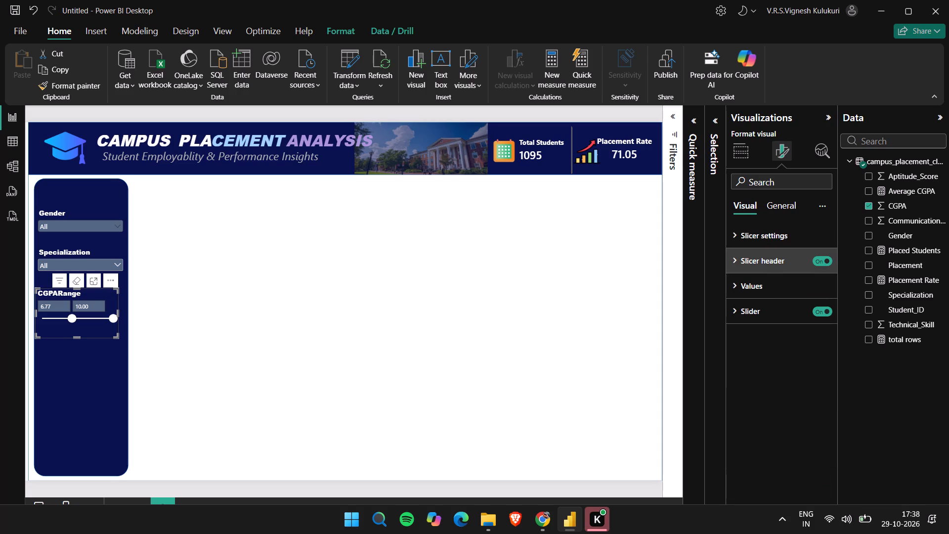
click(744, 279)
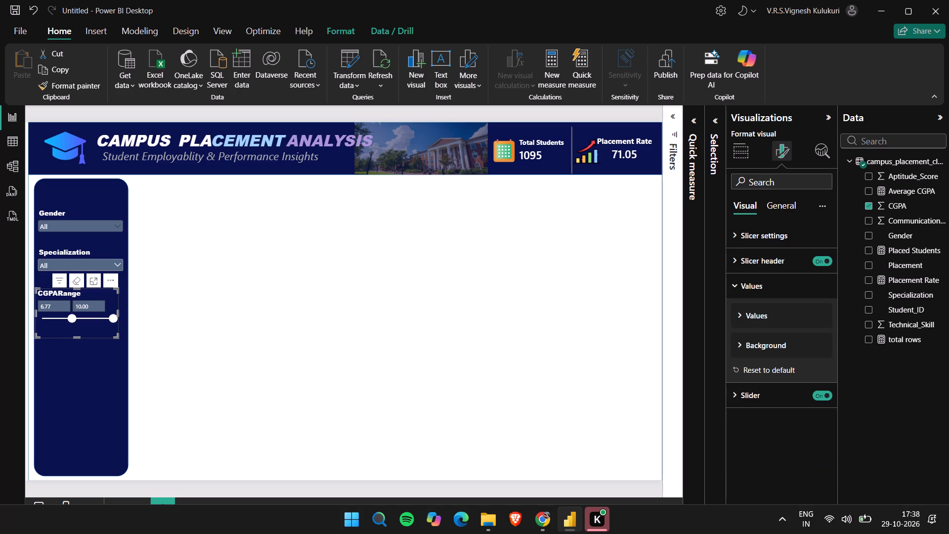
click(744, 310)
scroll(783, 382, down, 1)
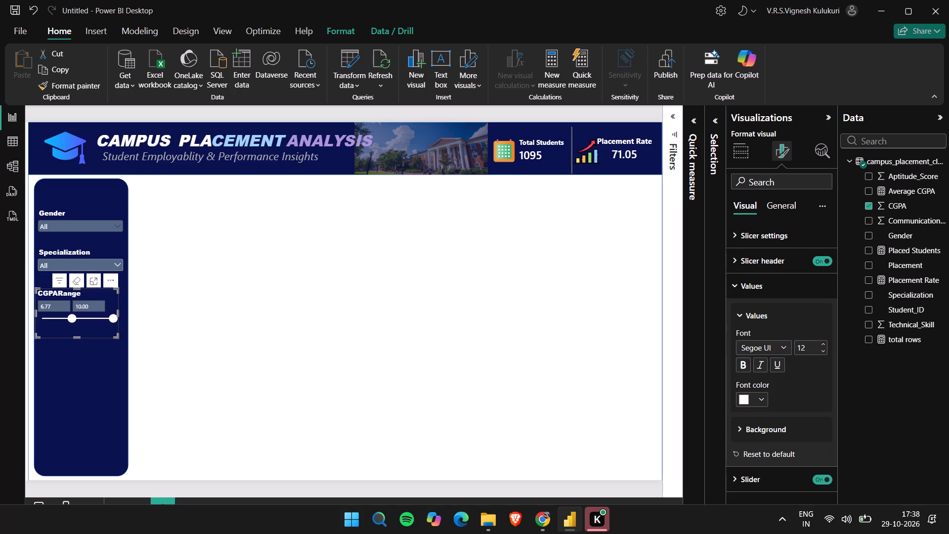
click(743, 426)
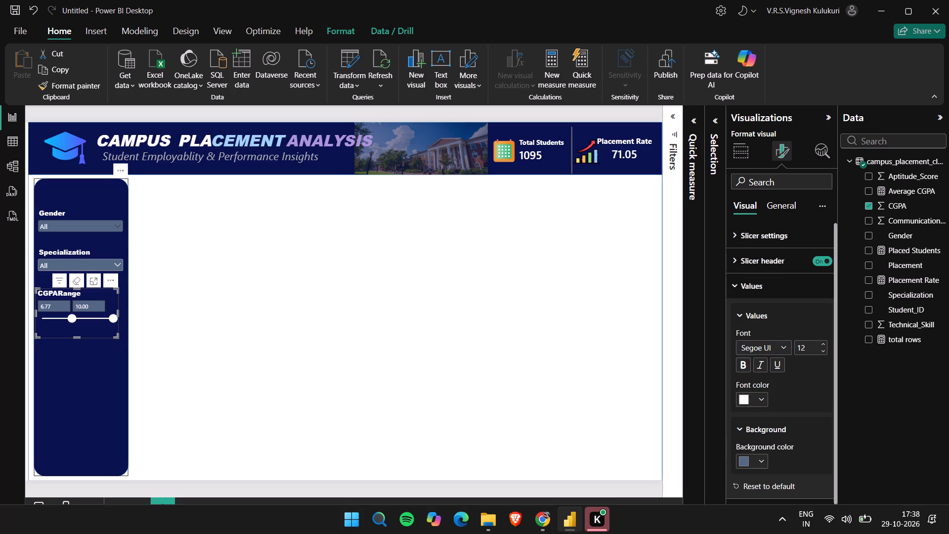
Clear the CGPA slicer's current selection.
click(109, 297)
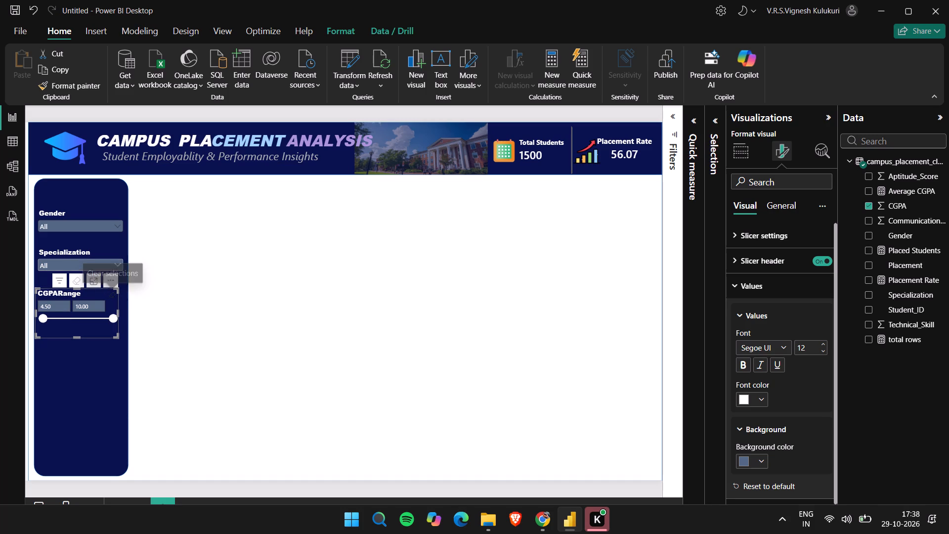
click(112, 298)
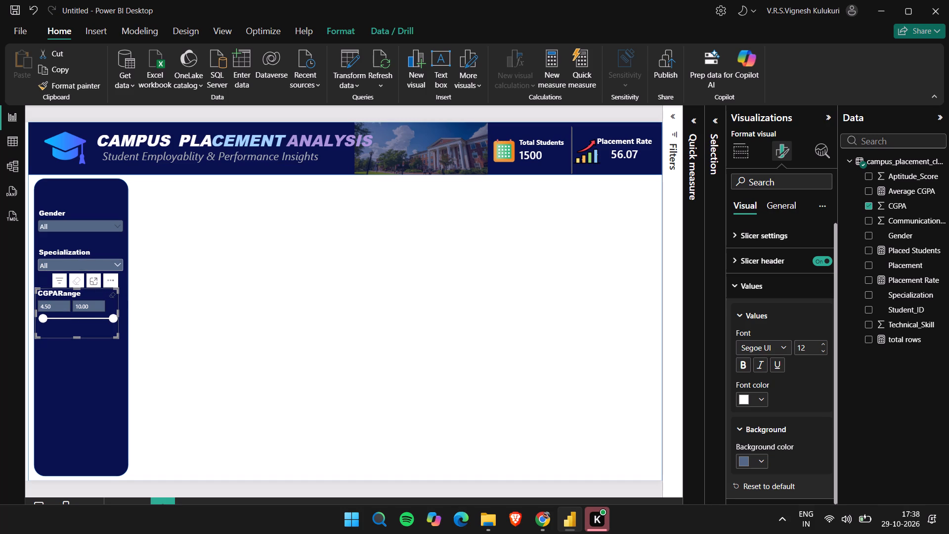
Lower the CGPA slicer's upper limit to about 6.43 with the end handle of its slider.
drag(111, 320, 86, 319)
click(86, 319)
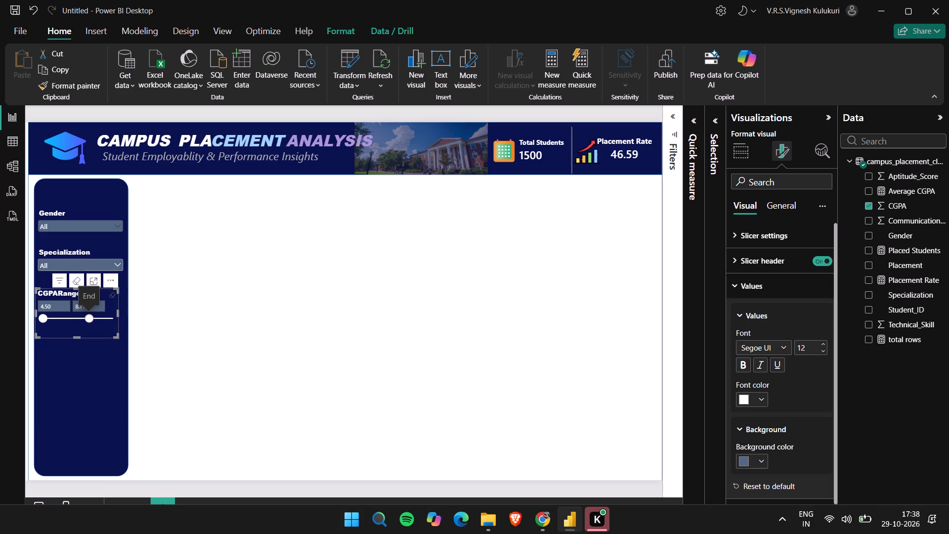
click(81, 319)
drag(87, 318, 55, 315)
click(55, 315)
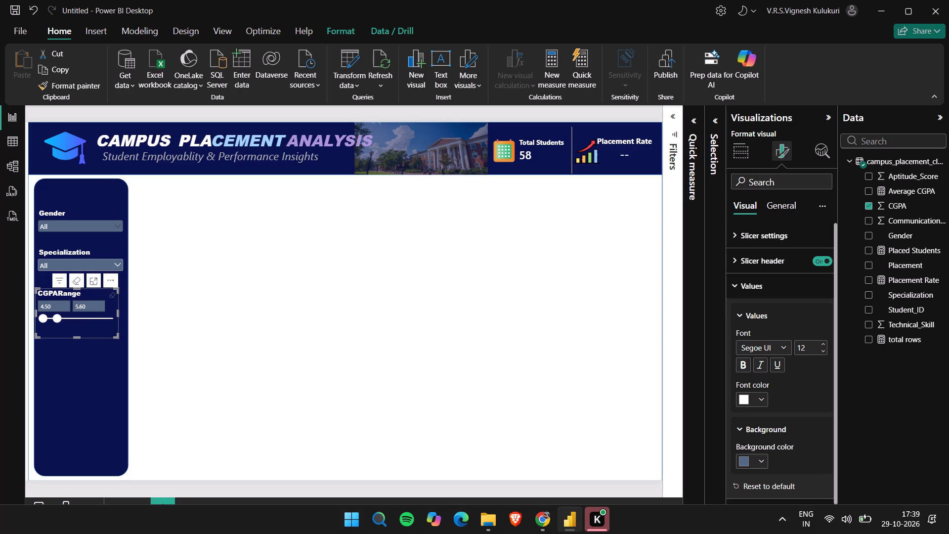
click(65, 319)
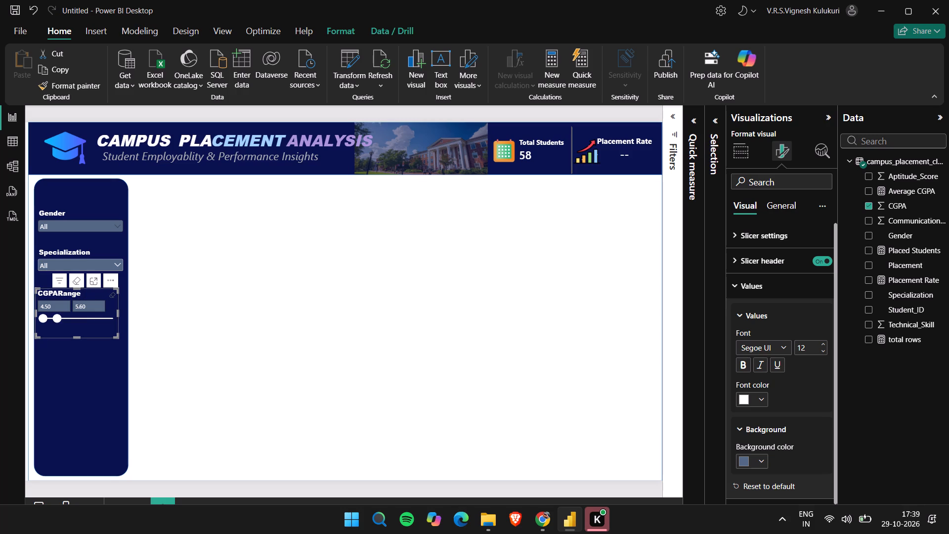
click(67, 318)
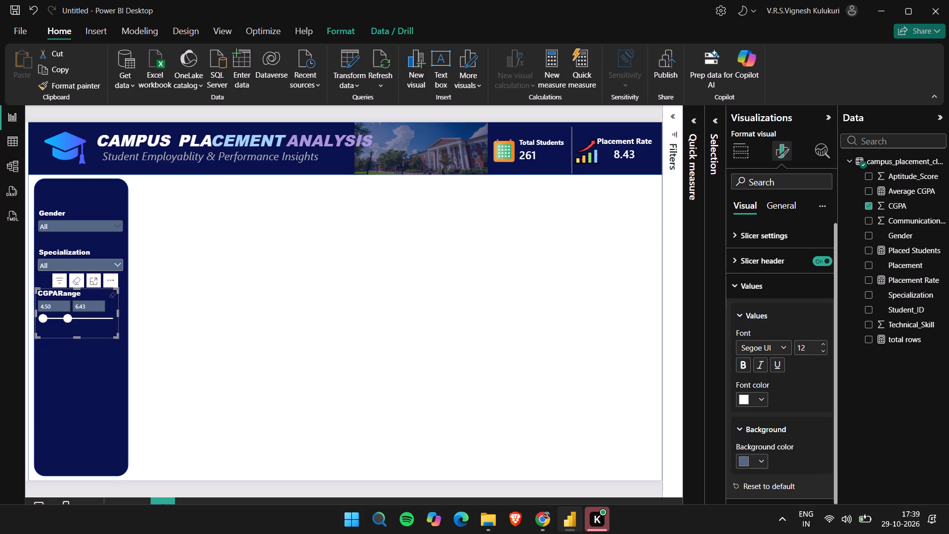
click(80, 317)
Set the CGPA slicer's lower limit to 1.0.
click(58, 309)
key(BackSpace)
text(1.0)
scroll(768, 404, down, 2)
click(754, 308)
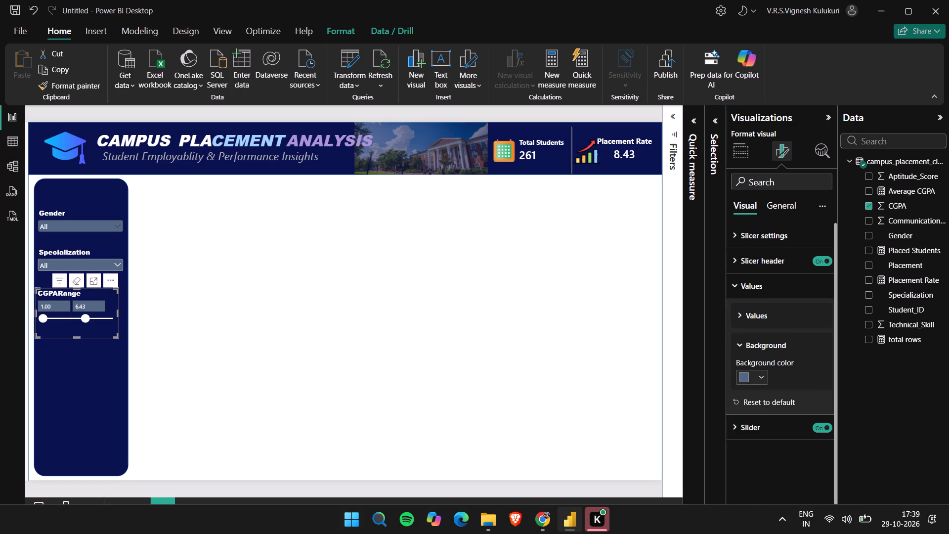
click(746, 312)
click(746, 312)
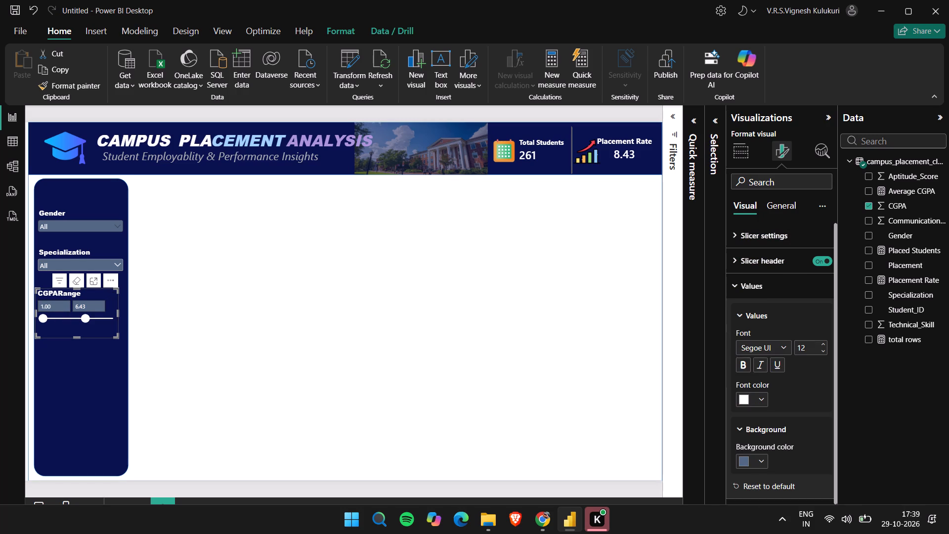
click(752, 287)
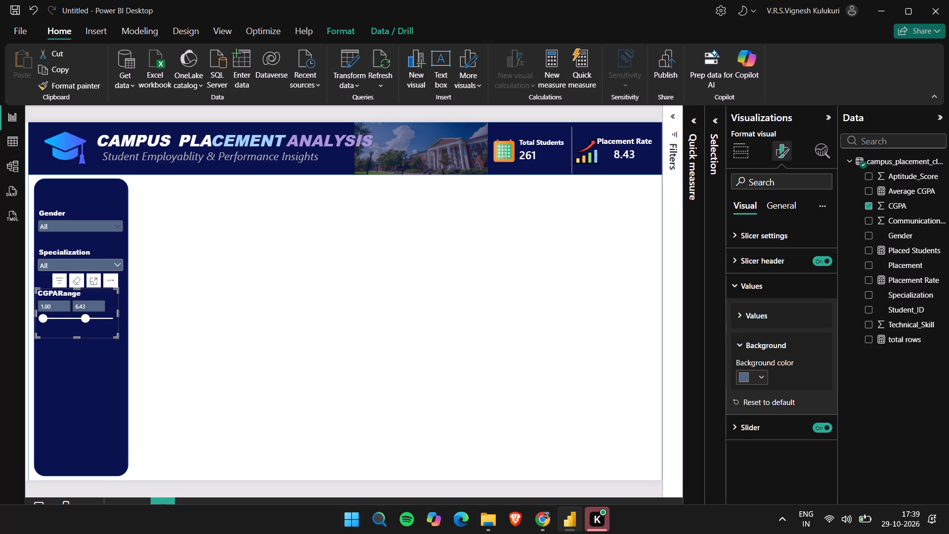
Try the Vertical list and Dropdown styles on the CGPA slicer, and return its style to Between.
click(748, 234)
click(748, 234)
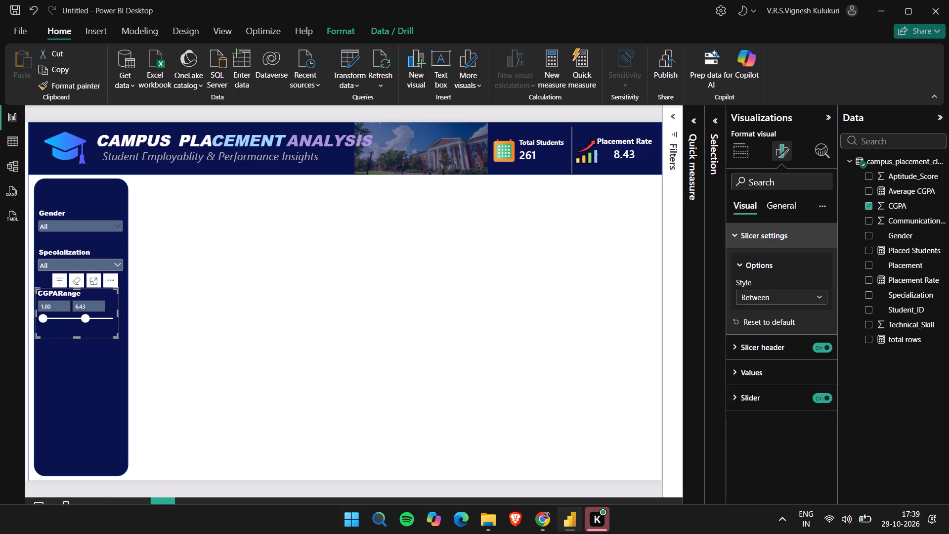
click(748, 234)
click(747, 232)
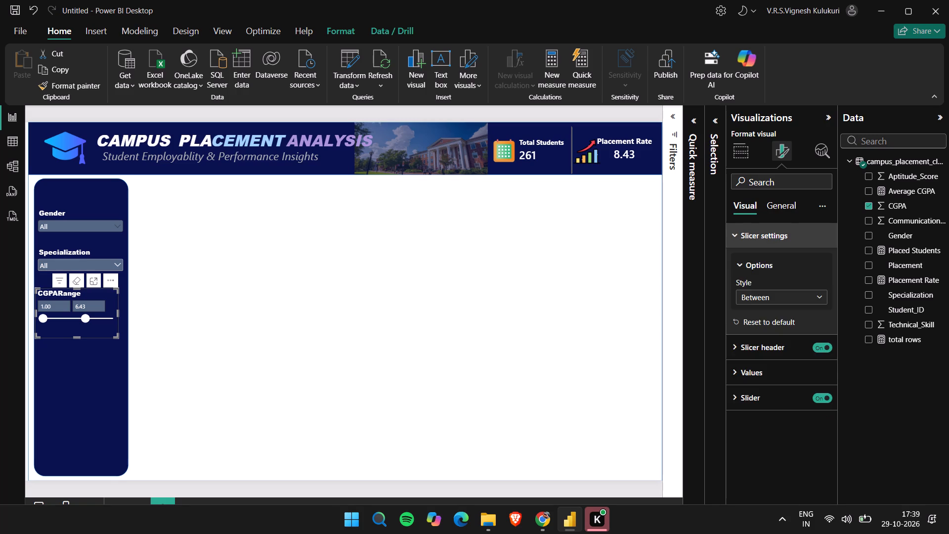
click(747, 232)
click(762, 295)
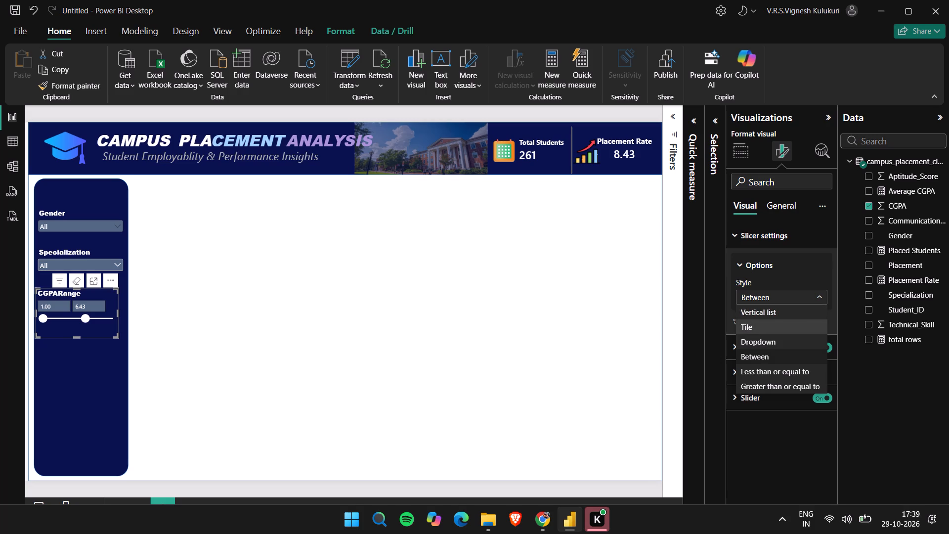
click(757, 313)
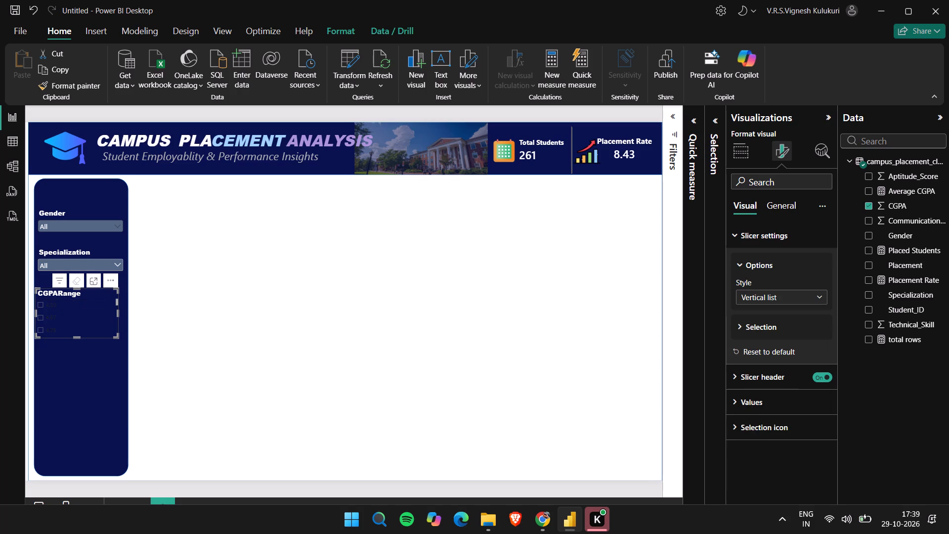
click(755, 299)
click(753, 343)
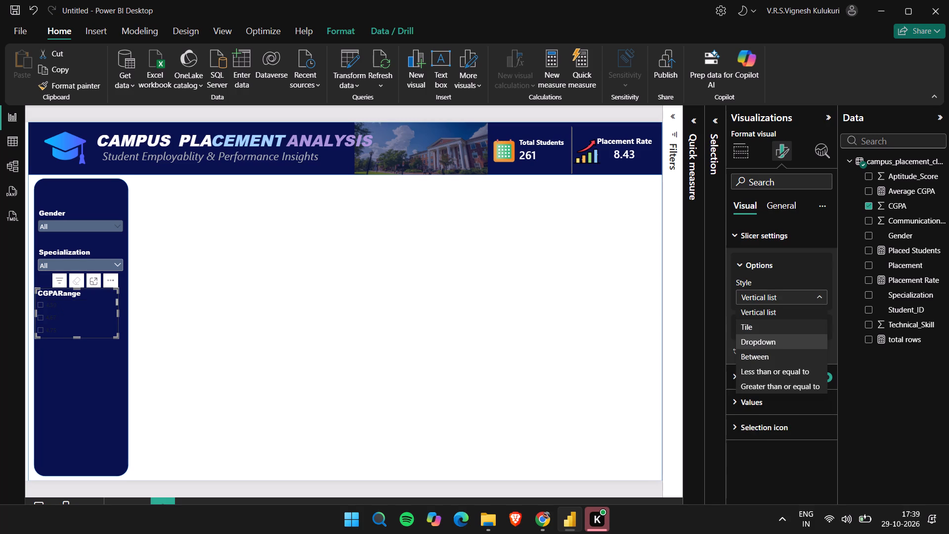
click(755, 294)
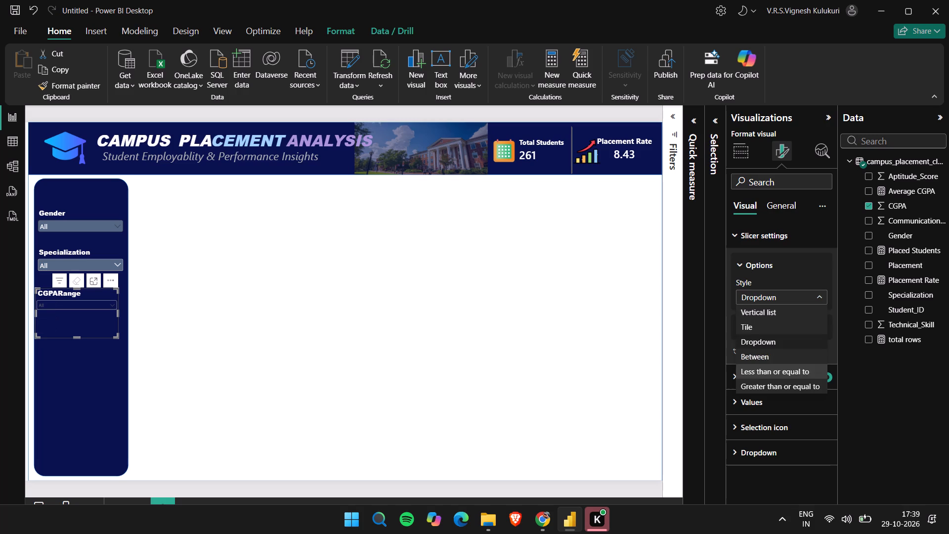
click(755, 357)
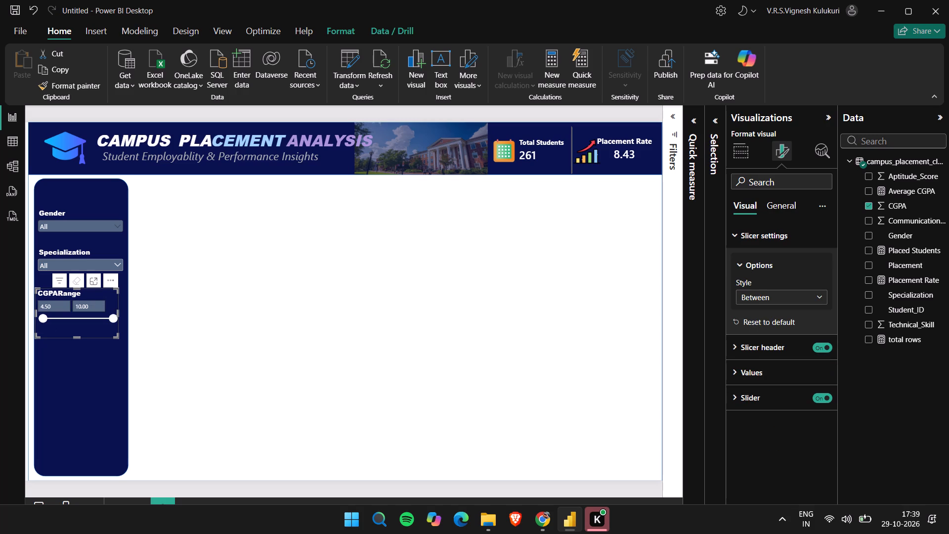
click(181, 488)
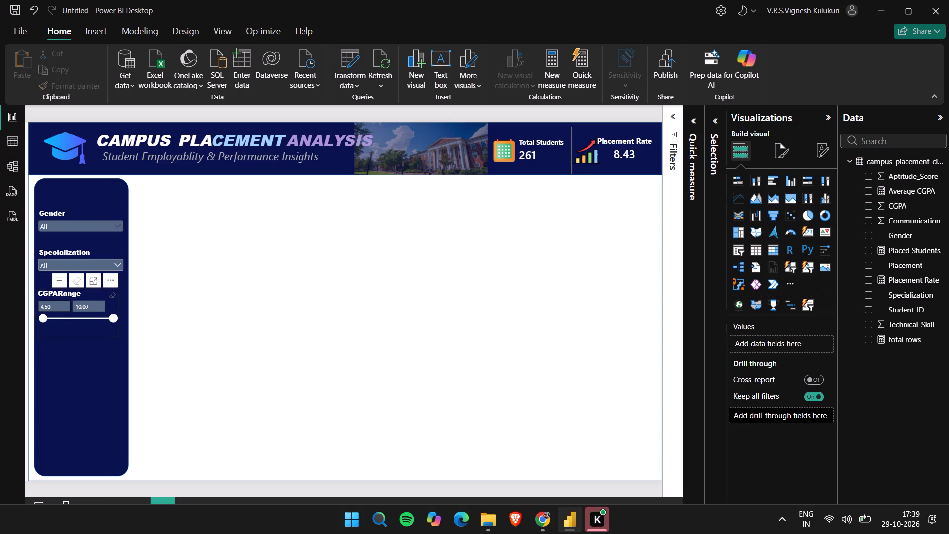
Enter 1.0 as the CGPA slicer's lower limit and apply it.
click(56, 307)
key(BackSpace)
text(1.0)
key(Return)
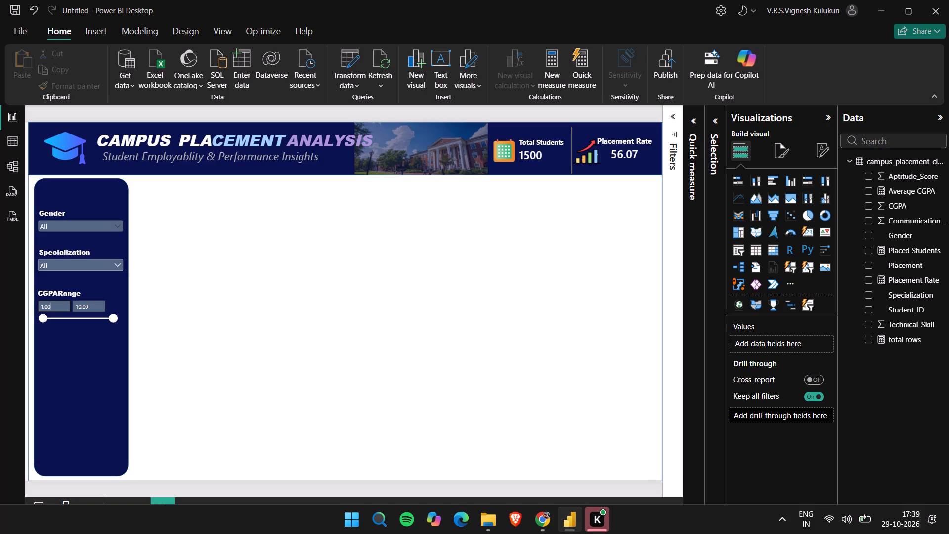
click(66, 490)
Check the filter sidebar in the reference dashboard image in Chrome and return to the Power BI report.
key(alt+Tab)
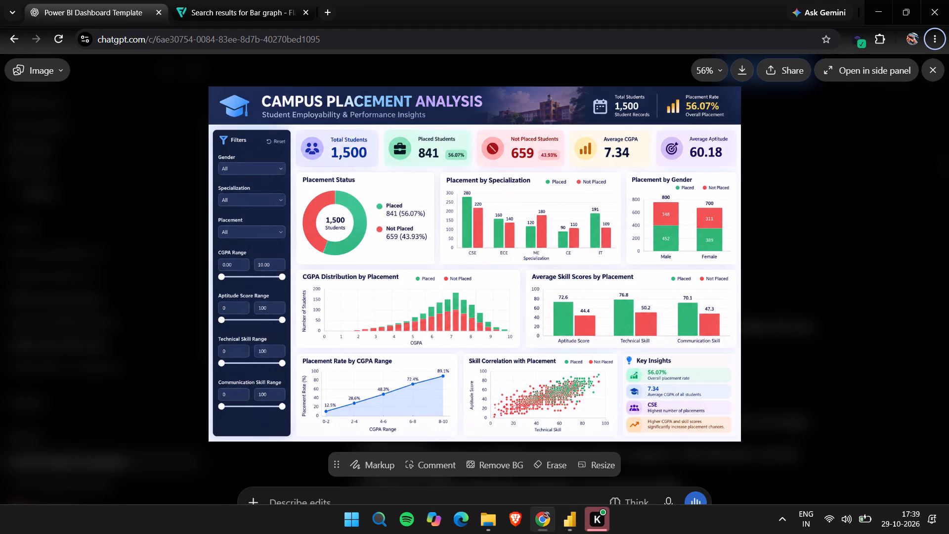
key(alt+Tab)
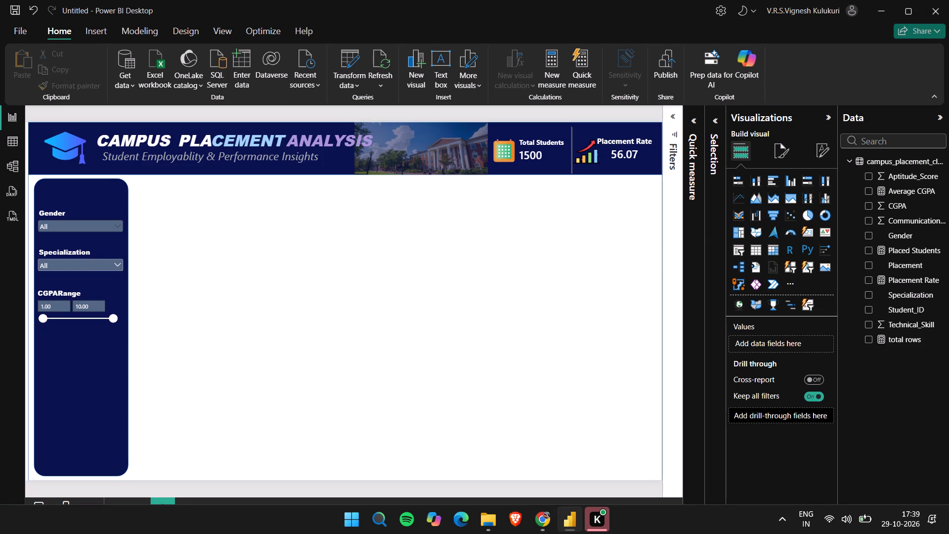
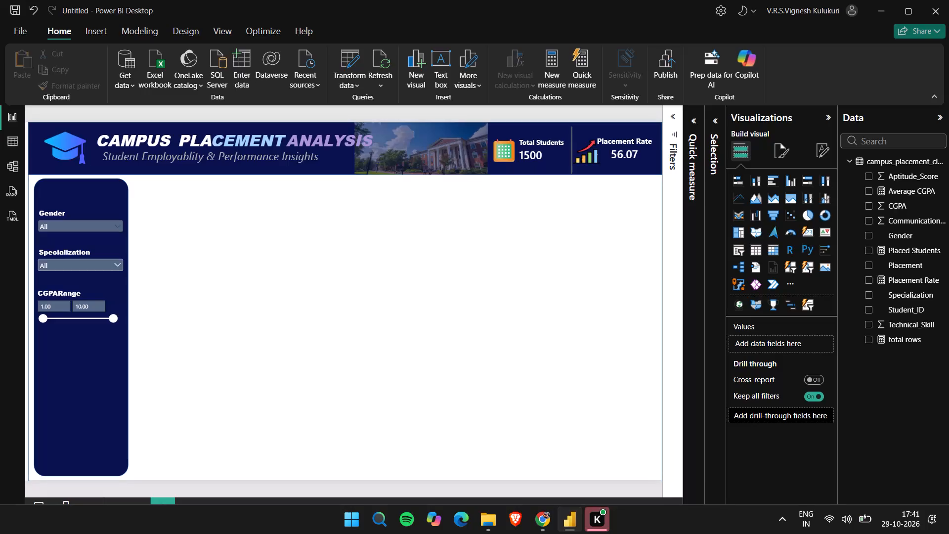
Add a slicer for the Aptitude_Score field on the blank area of the report canvas.
click(221, 486)
click(741, 250)
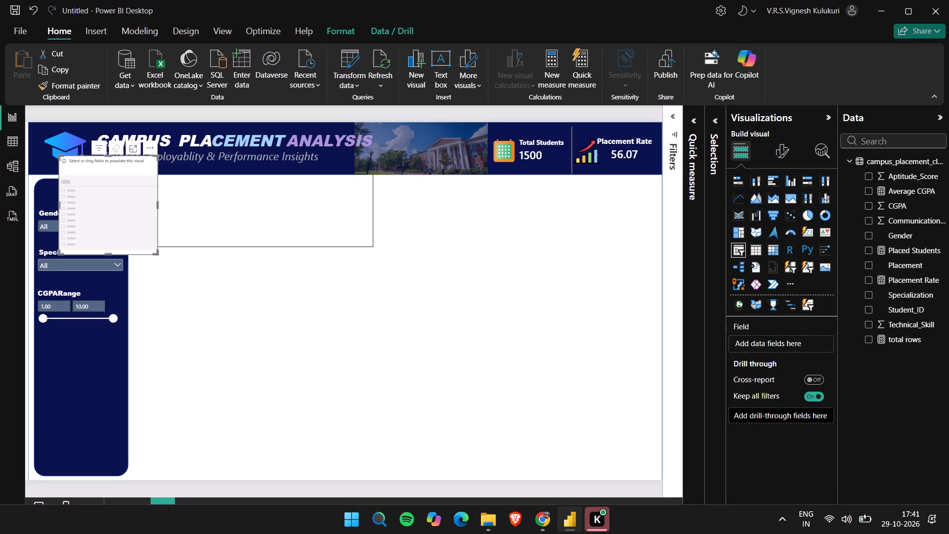
drag(122, 174, 316, 311)
scroll(168, 215, right, 2)
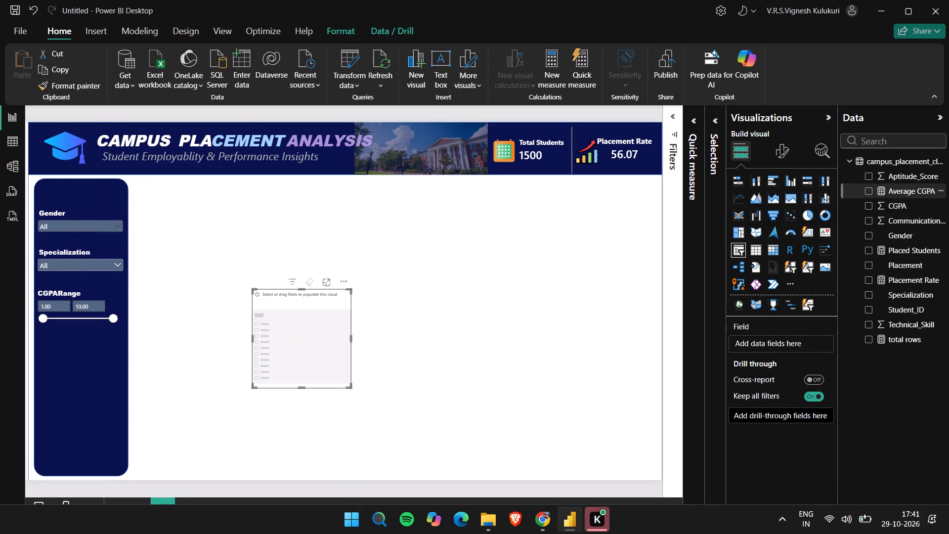
drag(906, 181, 327, 348)
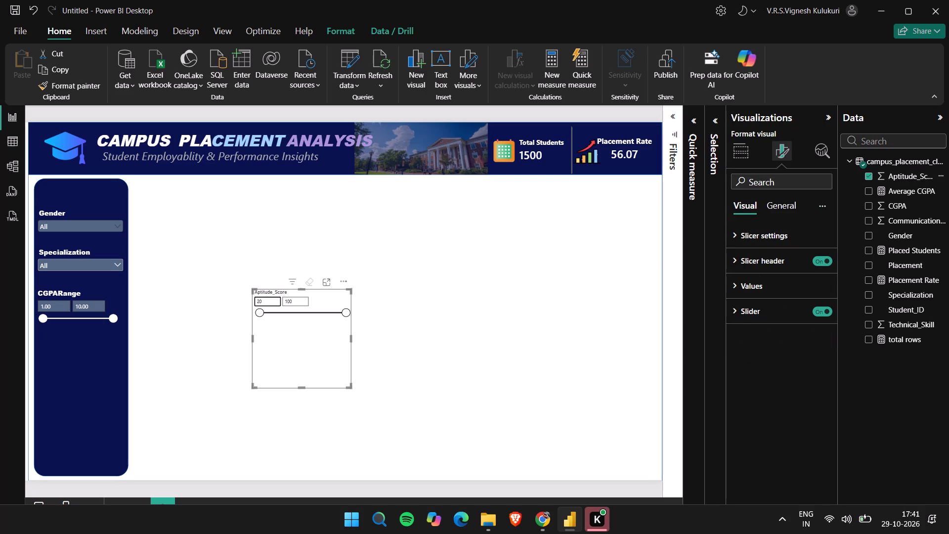
Set the Aptitude_Score slicer's lower limit to 10 and apply it.
click(267, 303)
key(BackSpace)
text(10)
key(Return)
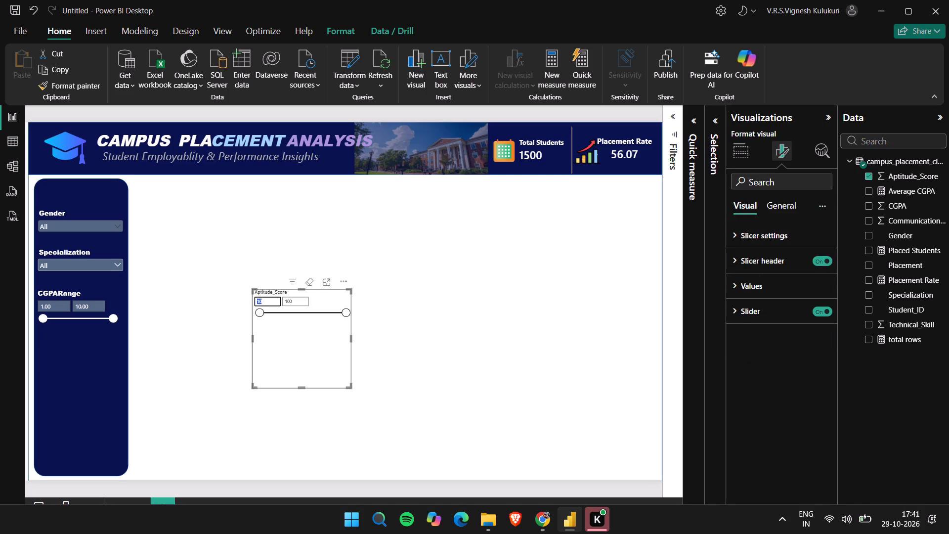
click(214, 487)
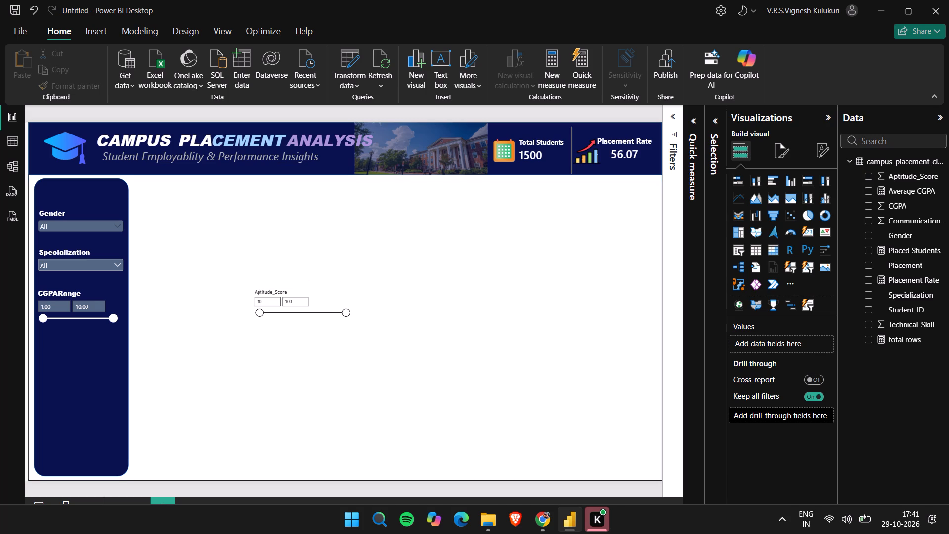
Shrink the Aptitude_Score slicer to the sidebar's width and place it in the navy sidebar directly below the CGPA Range slicer.
click(324, 355)
drag(324, 355, 106, 393)
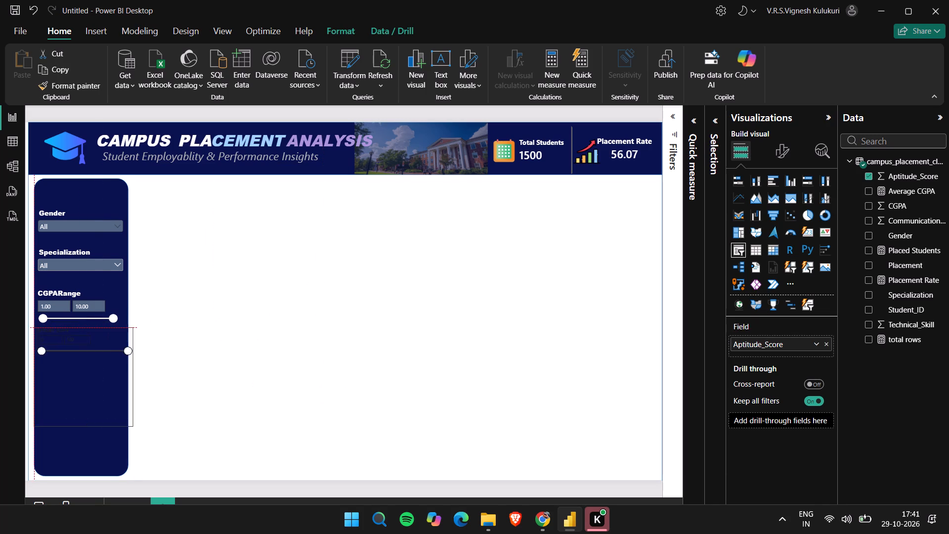
drag(106, 393, 365, 368)
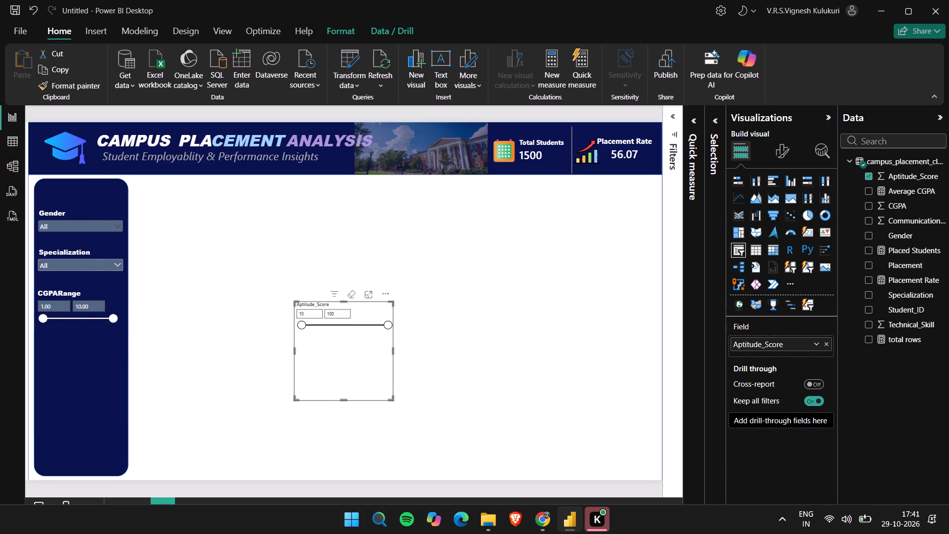
drag(345, 400, 347, 349)
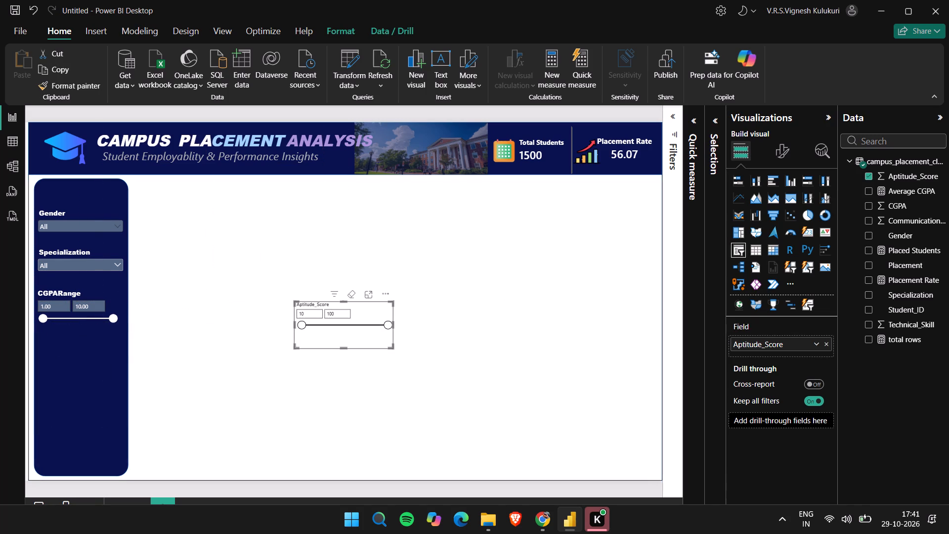
drag(392, 345, 356, 344)
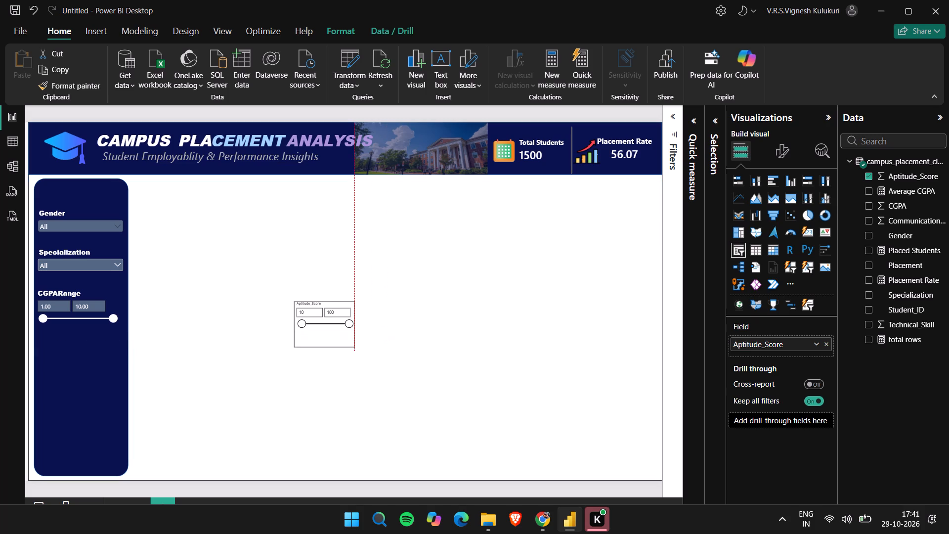
drag(356, 344, 425, 326)
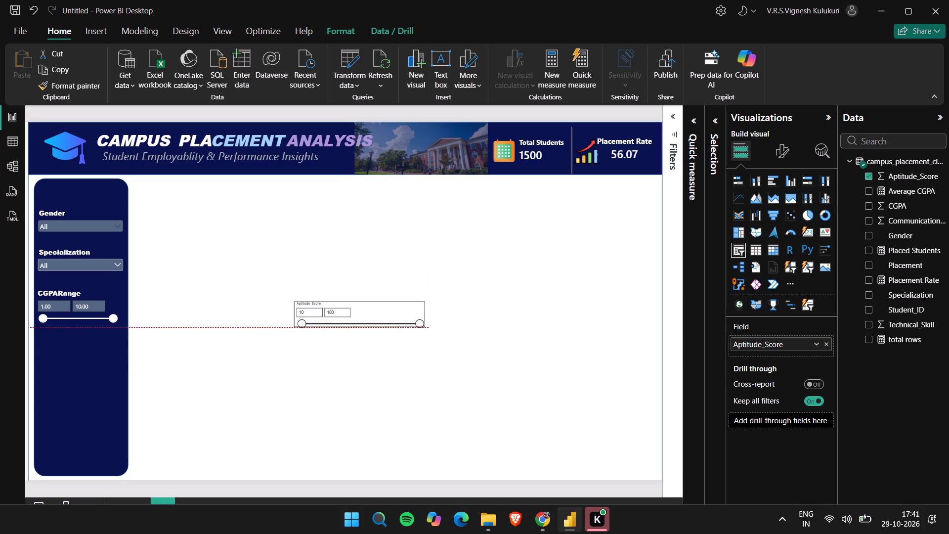
drag(425, 326, 373, 349)
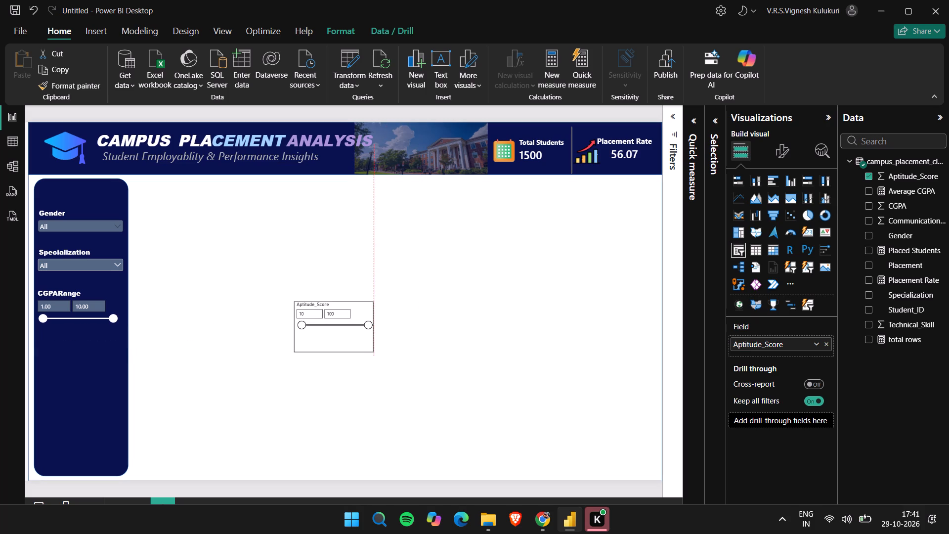
drag(373, 349, 370, 343)
click(327, 331)
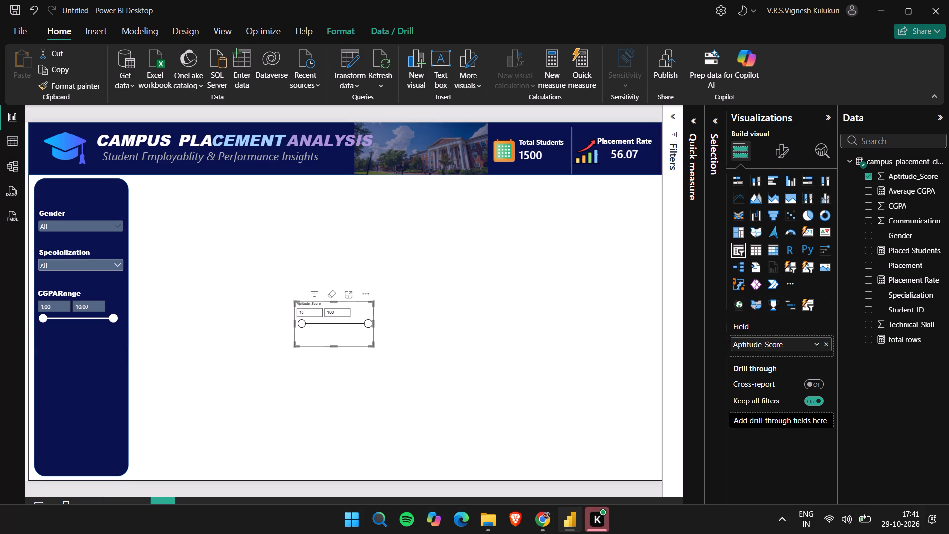
click(220, 487)
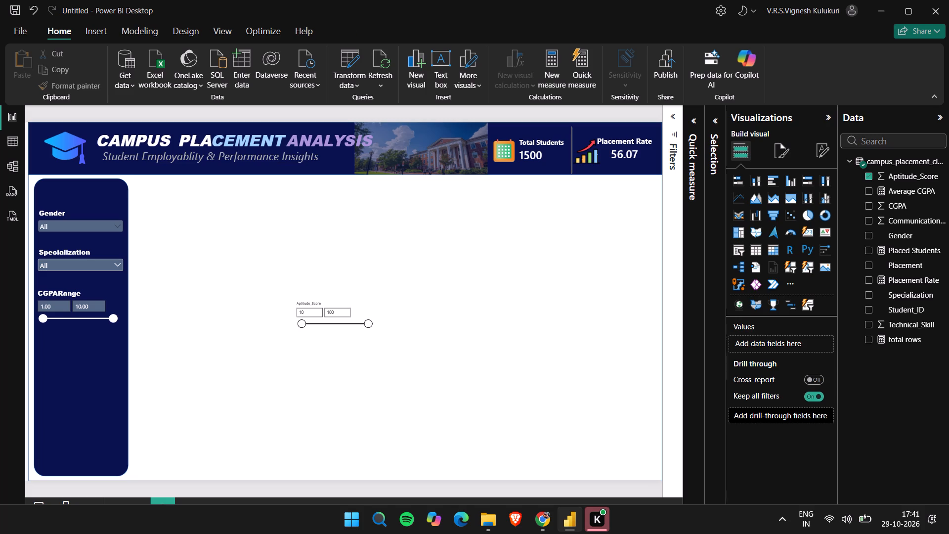
click(346, 331)
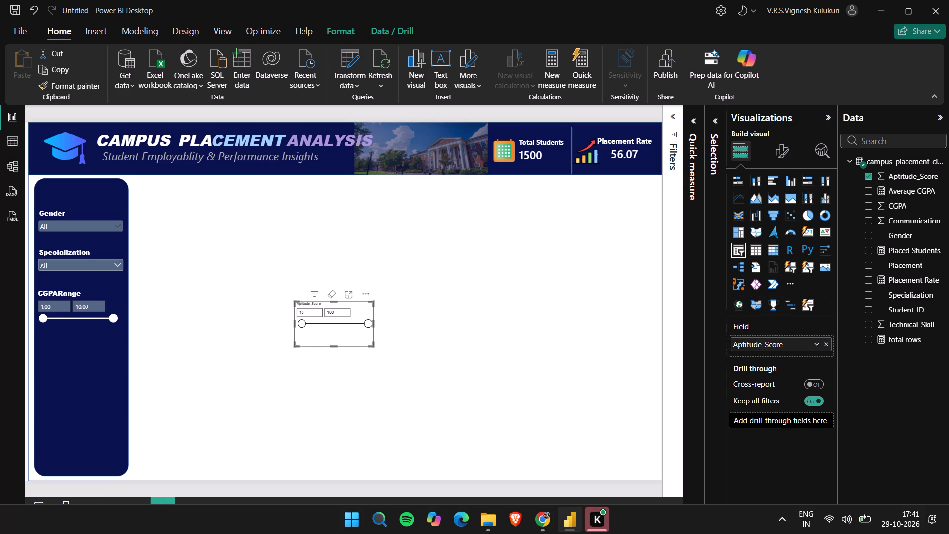
drag(369, 344, 381, 348)
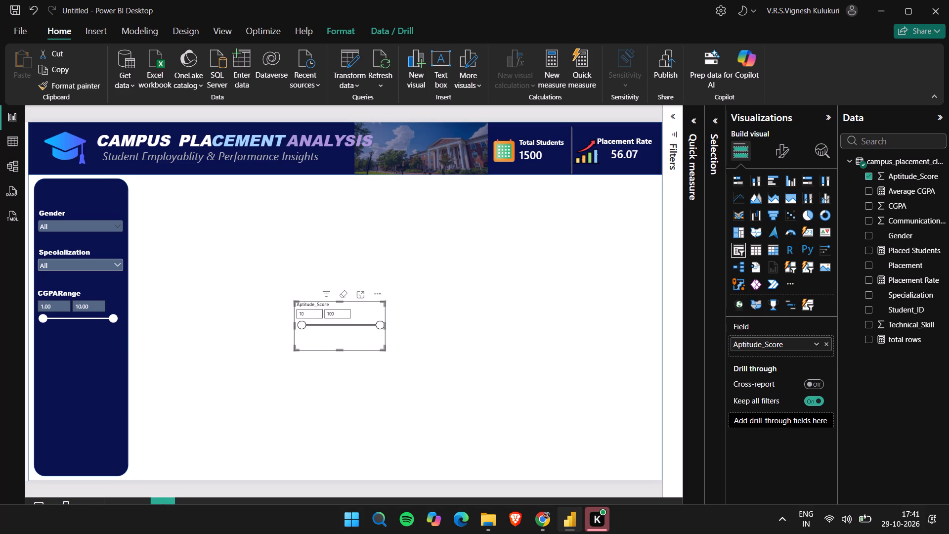
drag(345, 336, 88, 364)
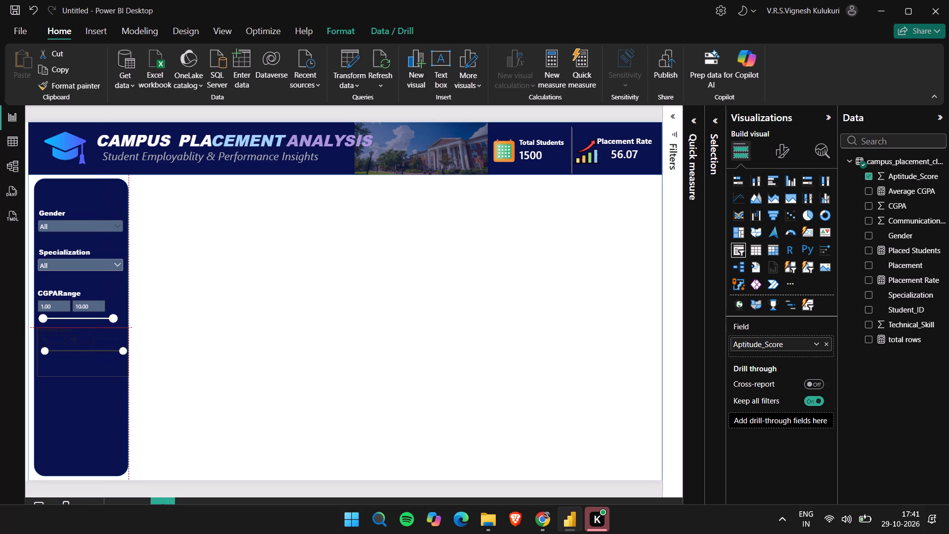
drag(88, 364, 86, 363)
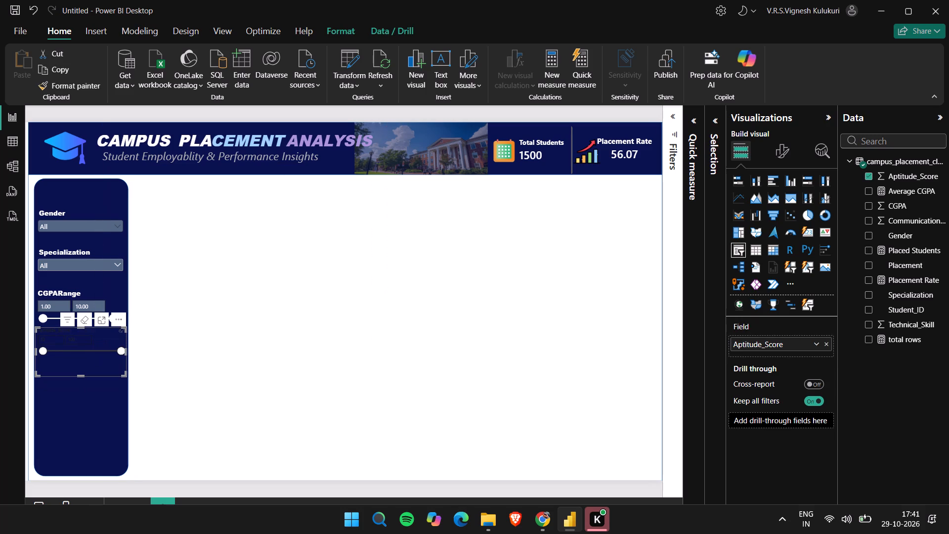
Format the Aptitude_Score slicer's header text in Arial Black, size 15, with a white font colour.
click(778, 153)
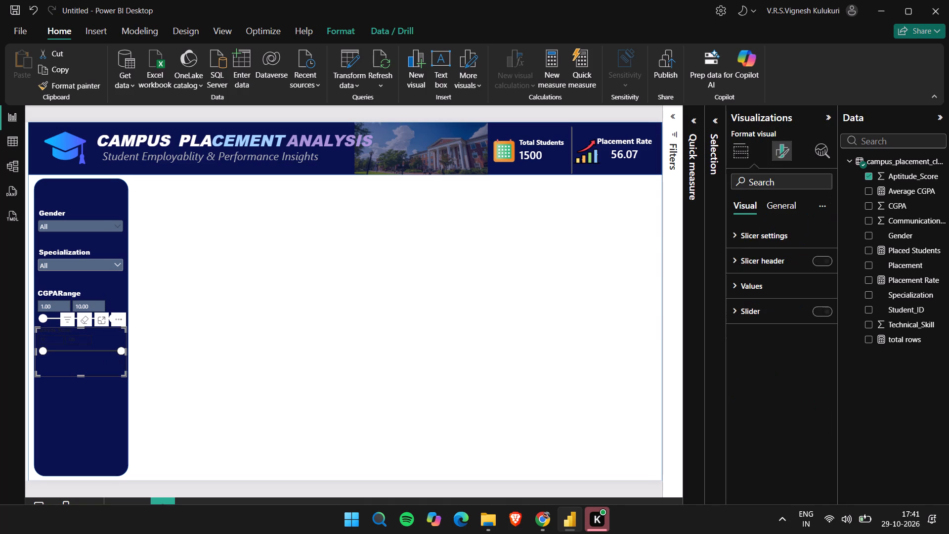
click(745, 253)
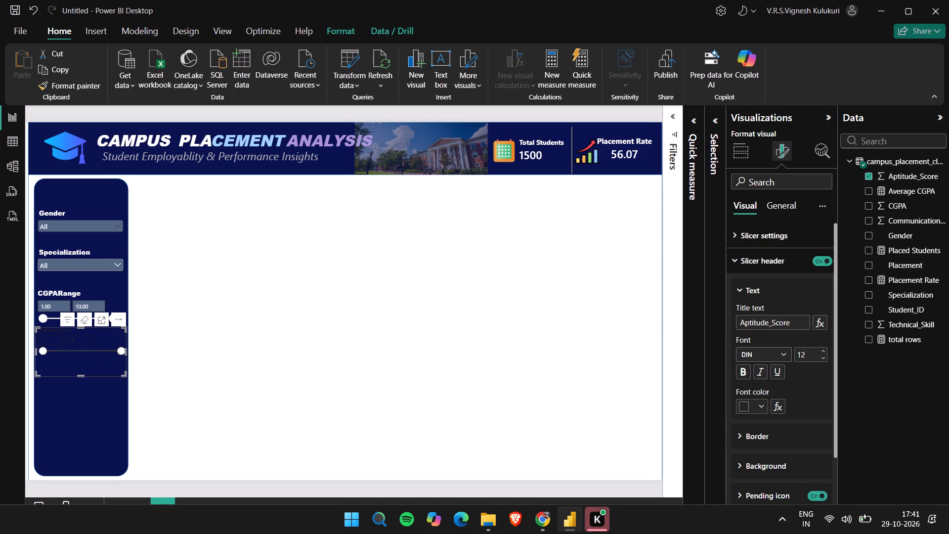
click(755, 356)
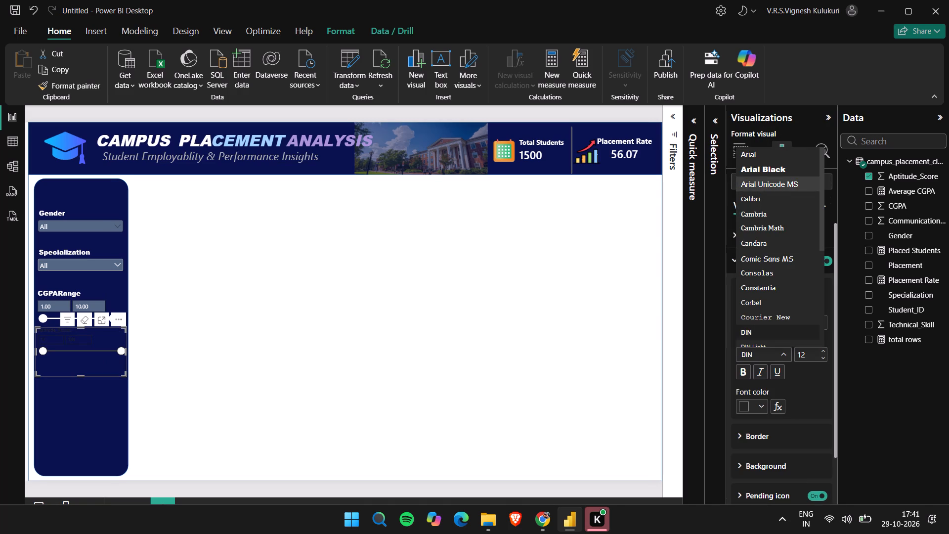
click(753, 170)
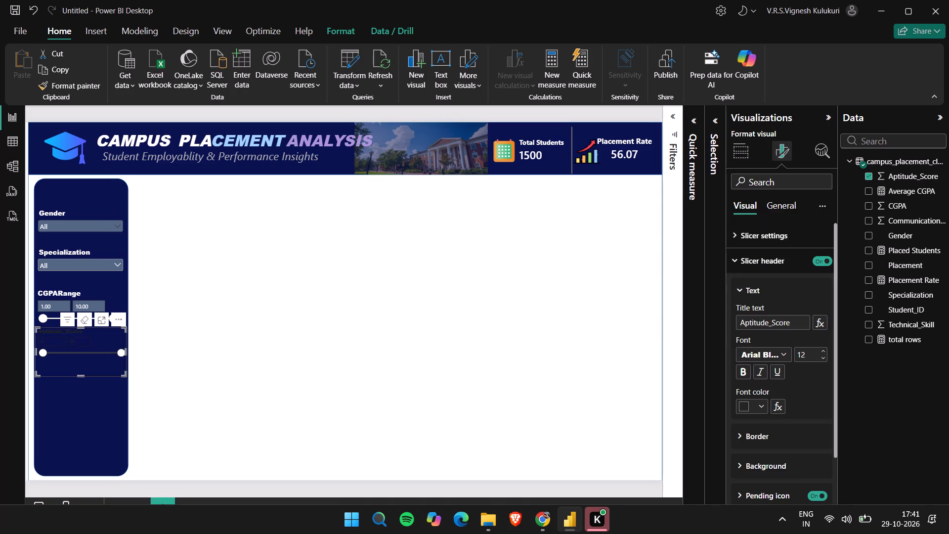
click(806, 353)
key(BackSpace)
text(15)
key(Return)
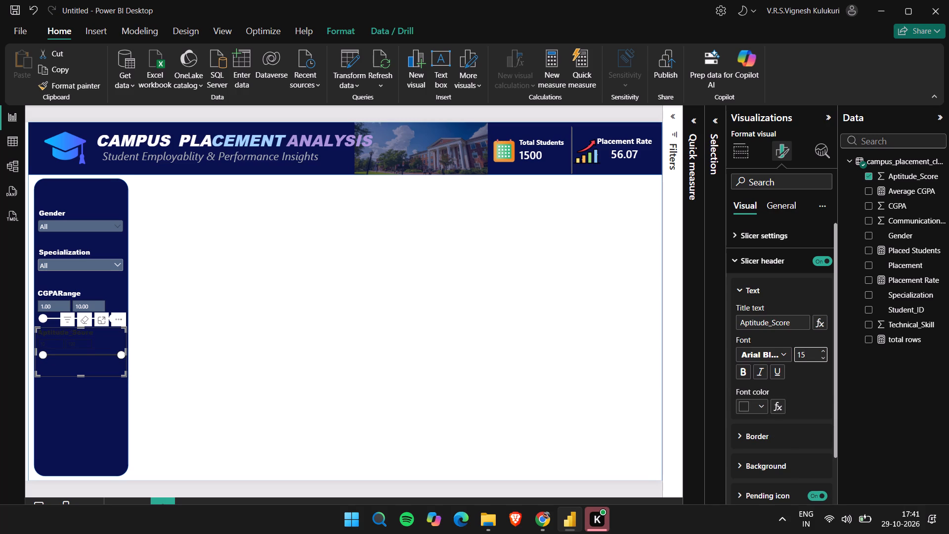
click(758, 401)
click(751, 327)
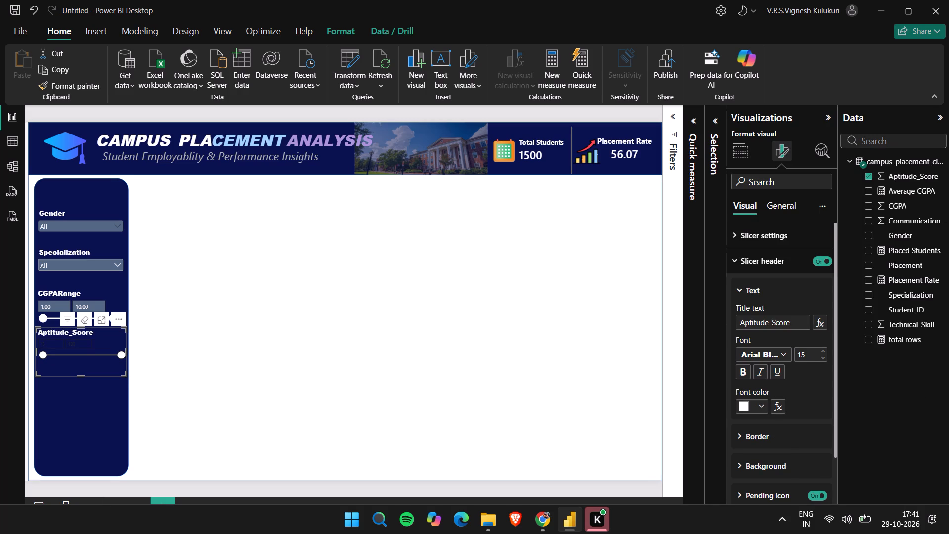
Check the filter sidebar in the reference dashboard image in Chrome and return to the Power BI report.
key(alt+Tab)
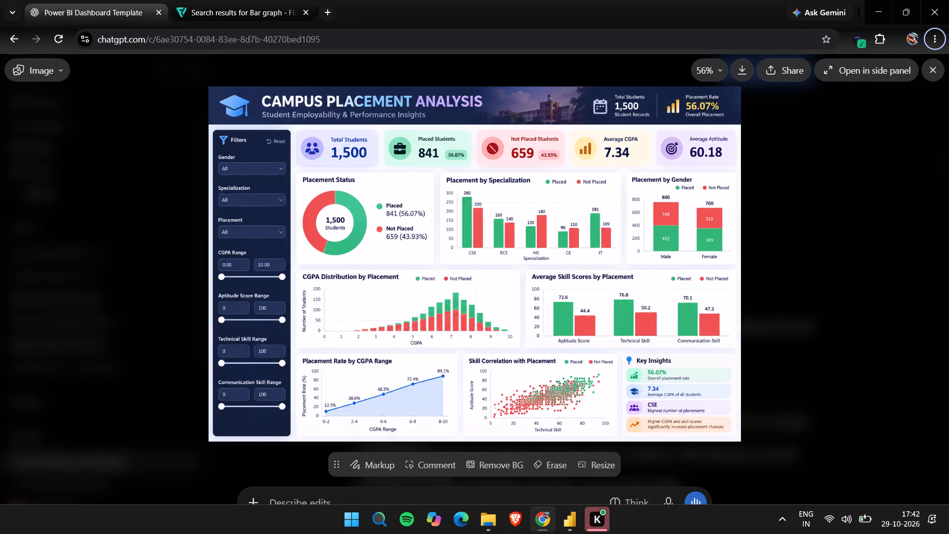
key(alt+Tab)
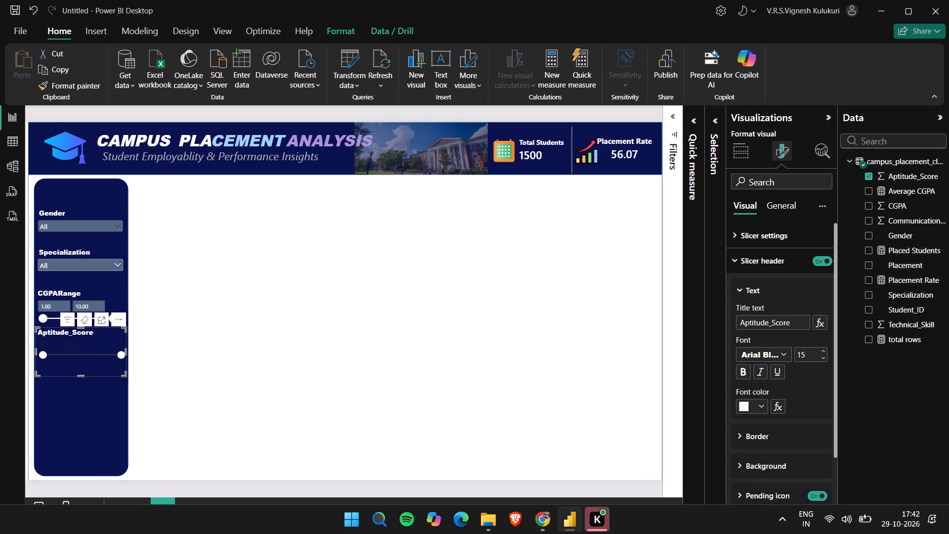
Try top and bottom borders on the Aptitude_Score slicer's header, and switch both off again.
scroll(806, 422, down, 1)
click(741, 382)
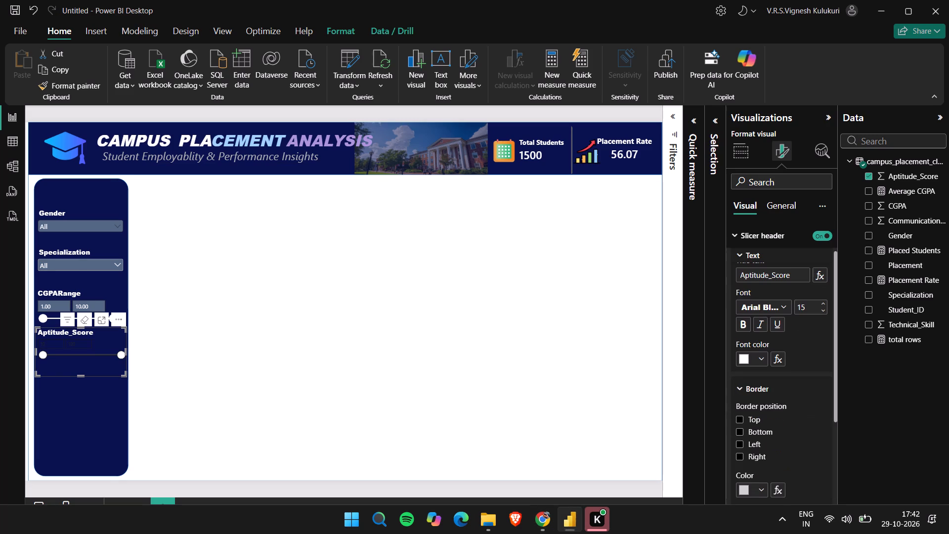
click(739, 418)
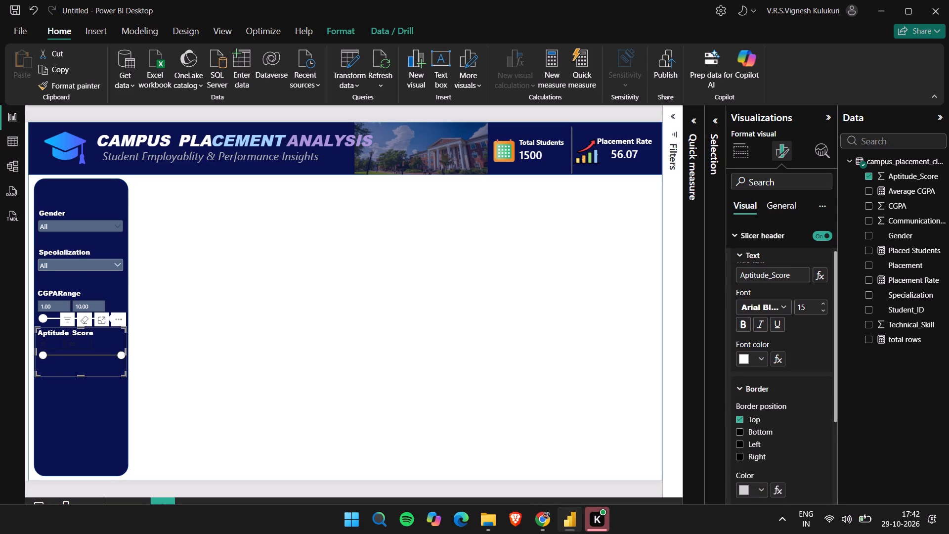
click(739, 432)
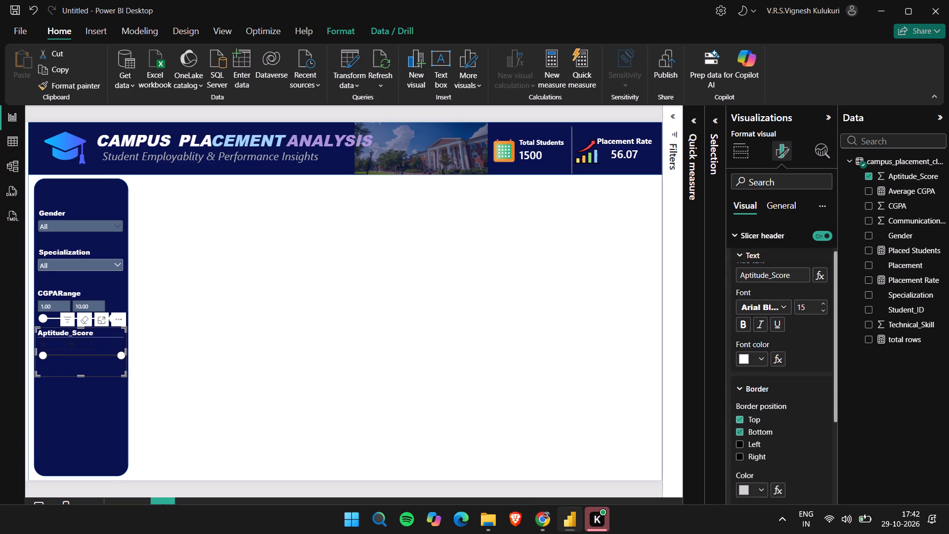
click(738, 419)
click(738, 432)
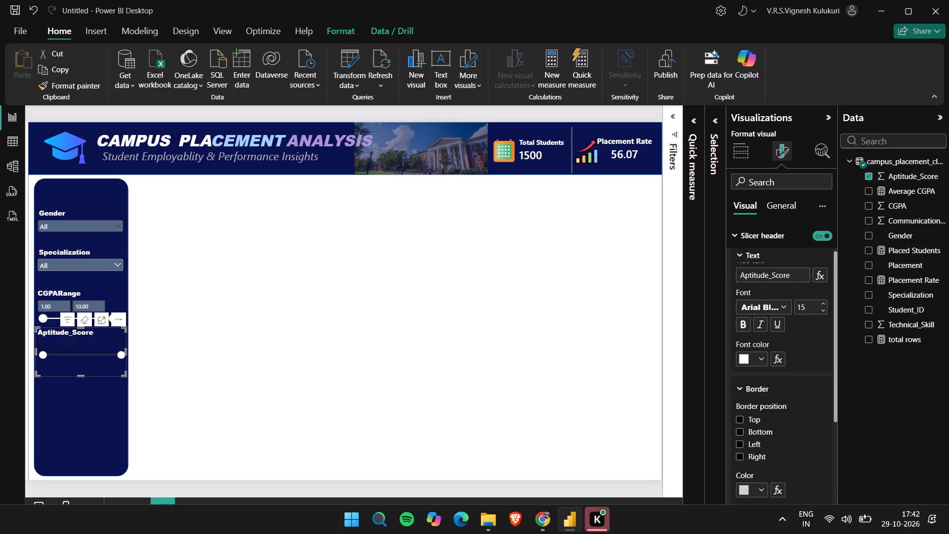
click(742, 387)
Set the font size of the Aptitude_Score slicer's values to 15.
scroll(742, 387, down, 1)
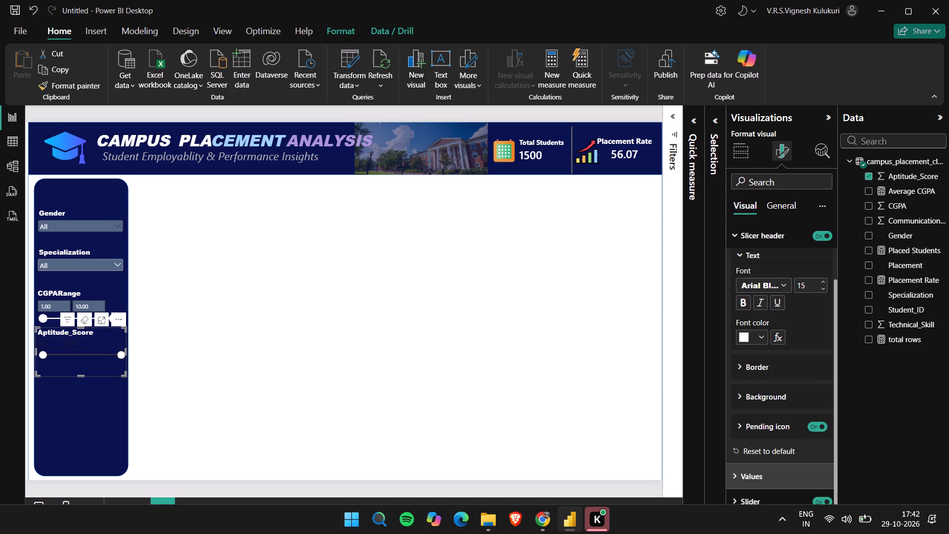
click(747, 472)
scroll(747, 472, down, 2)
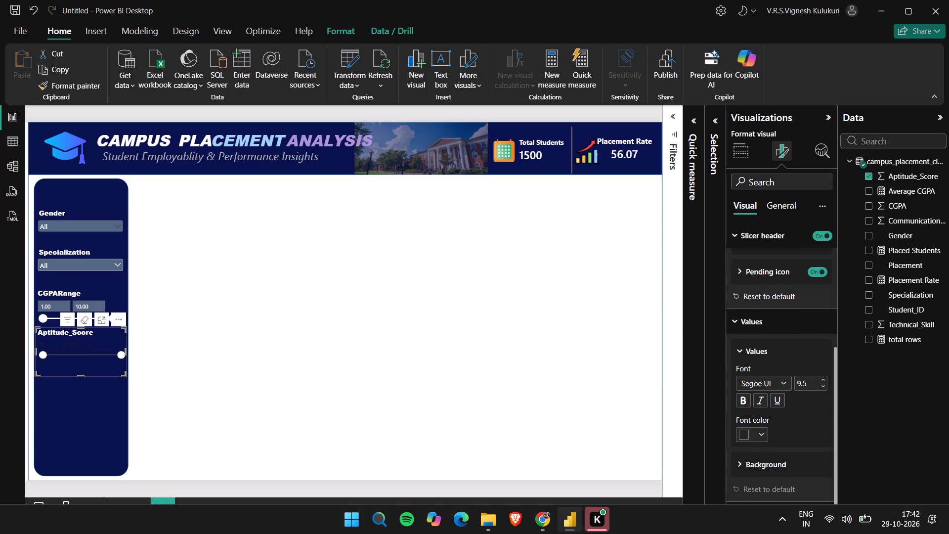
scroll(747, 472, down, 1)
click(807, 384)
key(BackSpace)
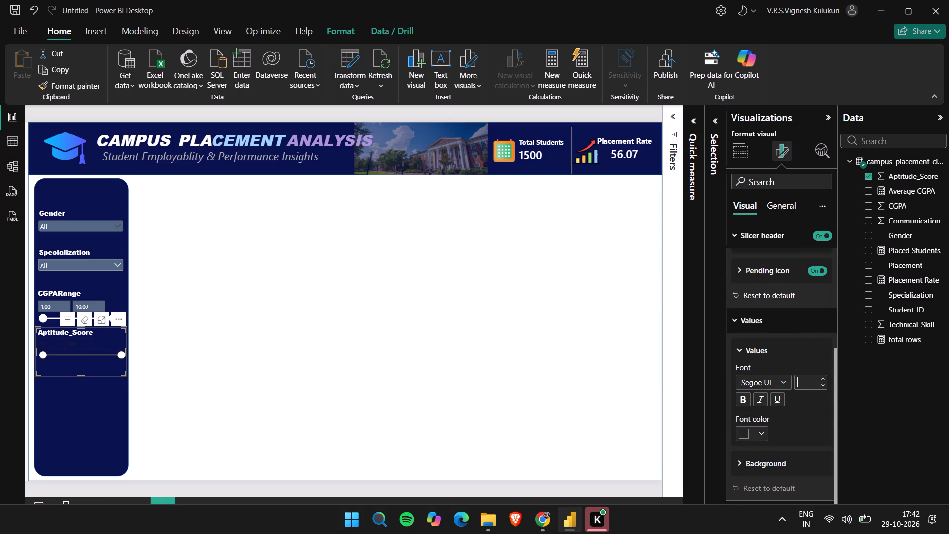
text(15)
key(Return)
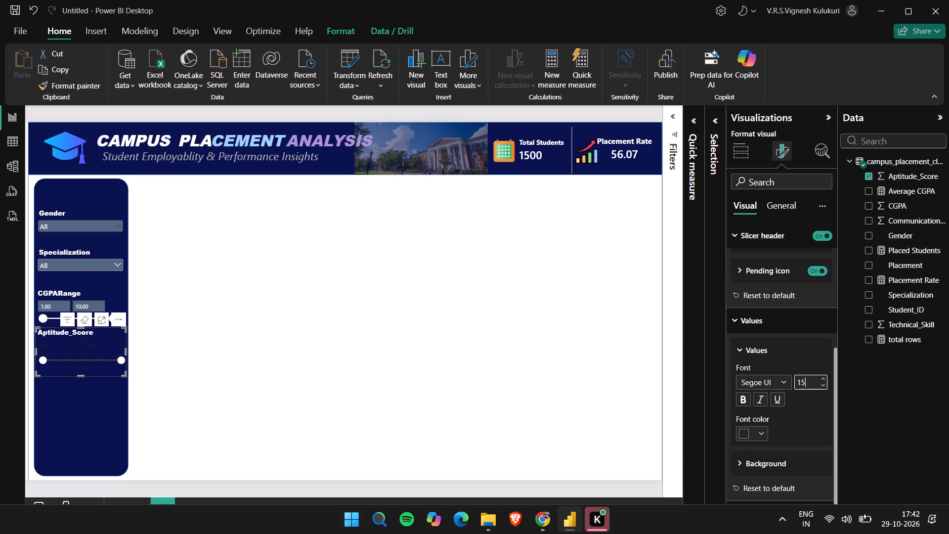
Give the Aptitude_Score slicer's values a white font colour and the recent slate-blue as background colour.
click(759, 433)
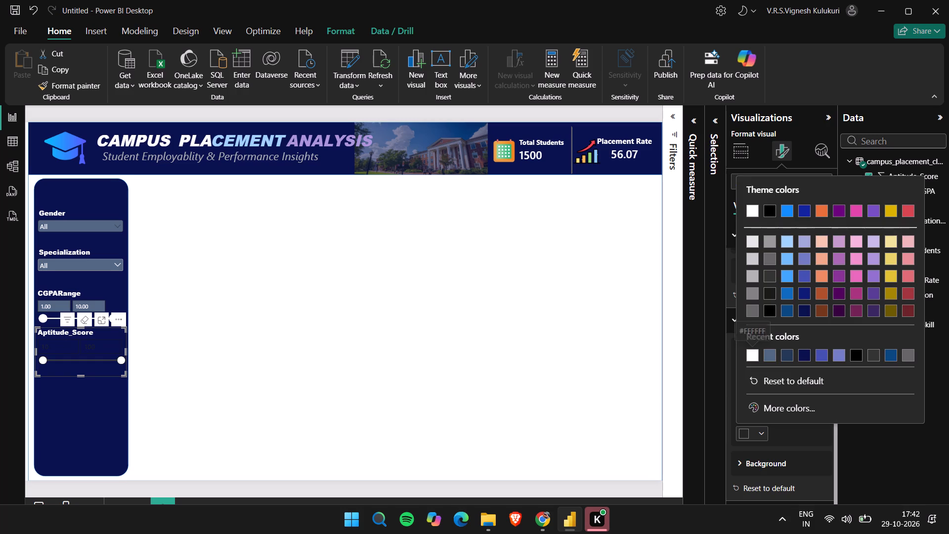
click(751, 355)
click(750, 457)
scroll(750, 457, down, 1)
click(763, 447)
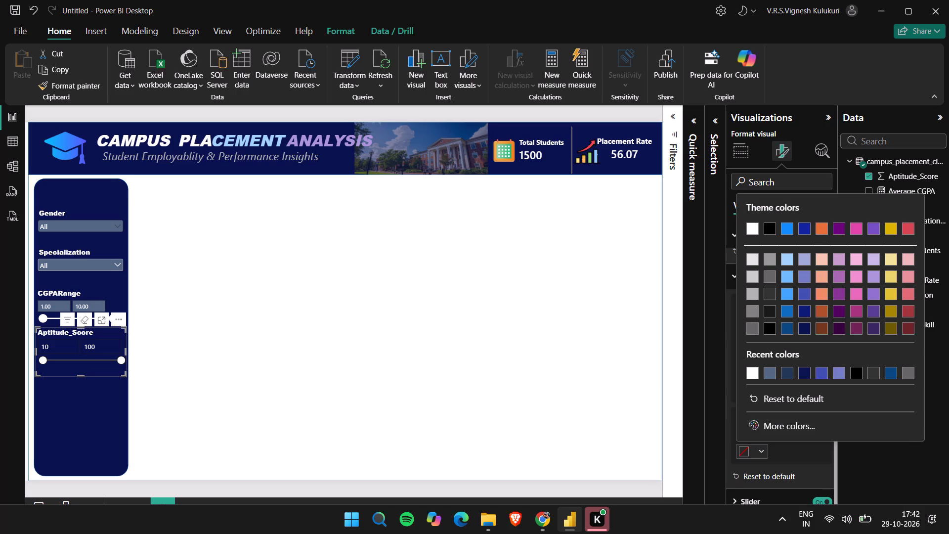
click(768, 371)
scroll(791, 419, down, 1)
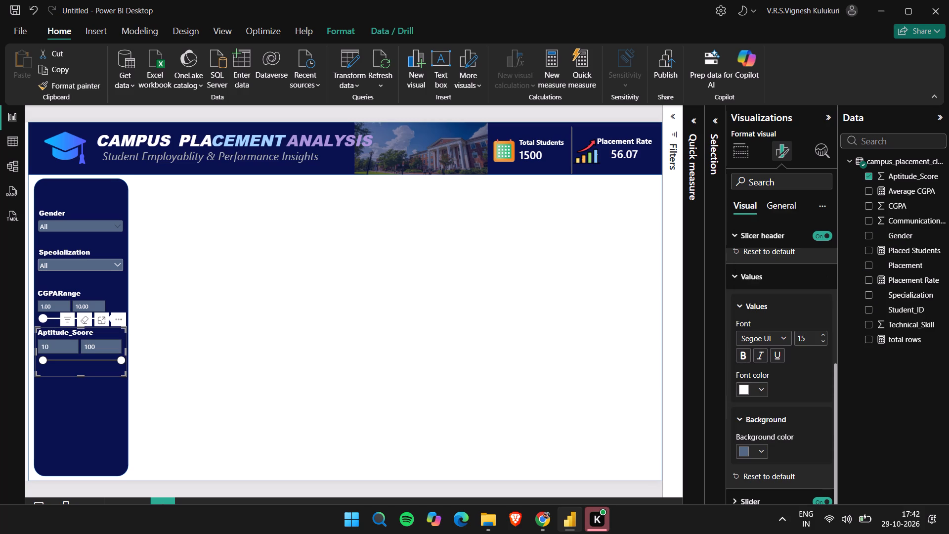
Set both the fill and the border colour of the Aptitude_Score slider's handles to white.
scroll(791, 419, down, 1)
scroll(789, 399, up, 1)
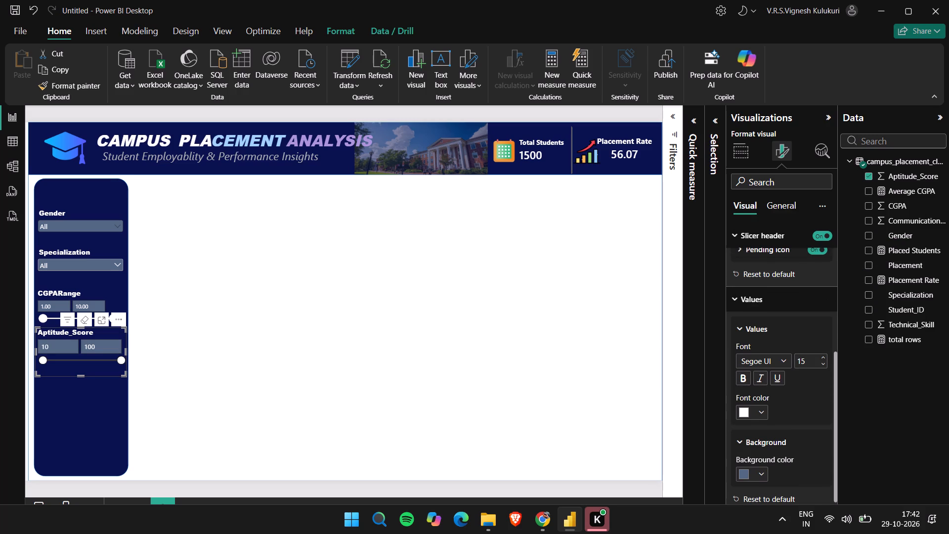
click(749, 335)
scroll(764, 430, down, 1)
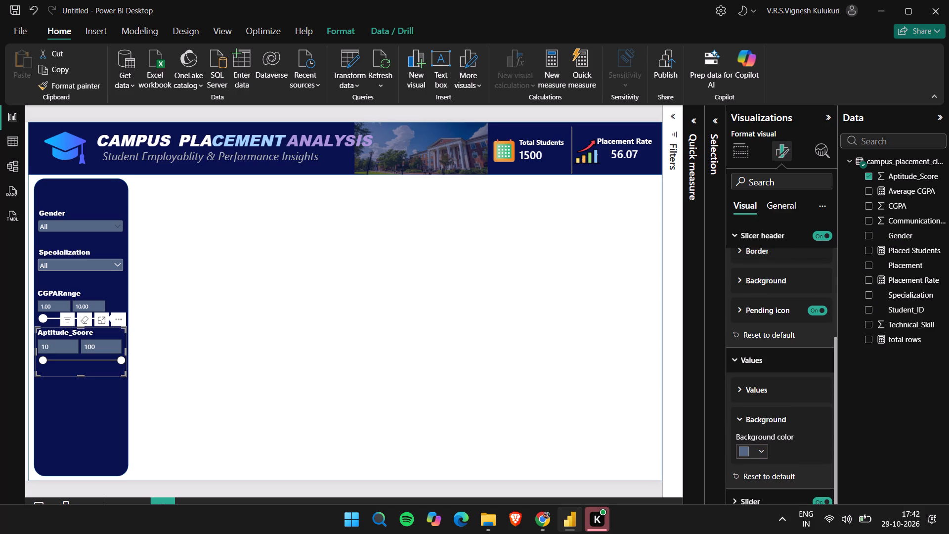
scroll(764, 430, down, 1)
click(751, 494)
scroll(751, 494, down, 2)
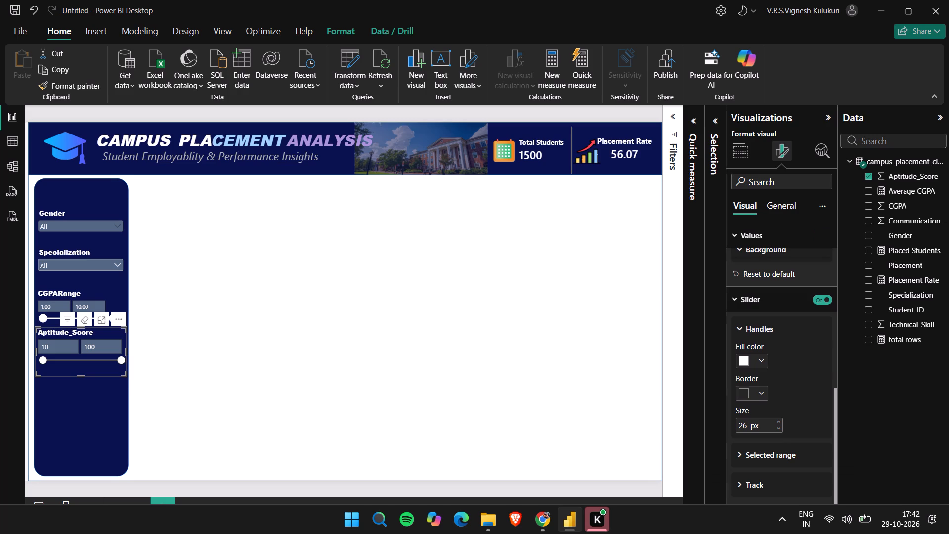
click(763, 358)
click(765, 287)
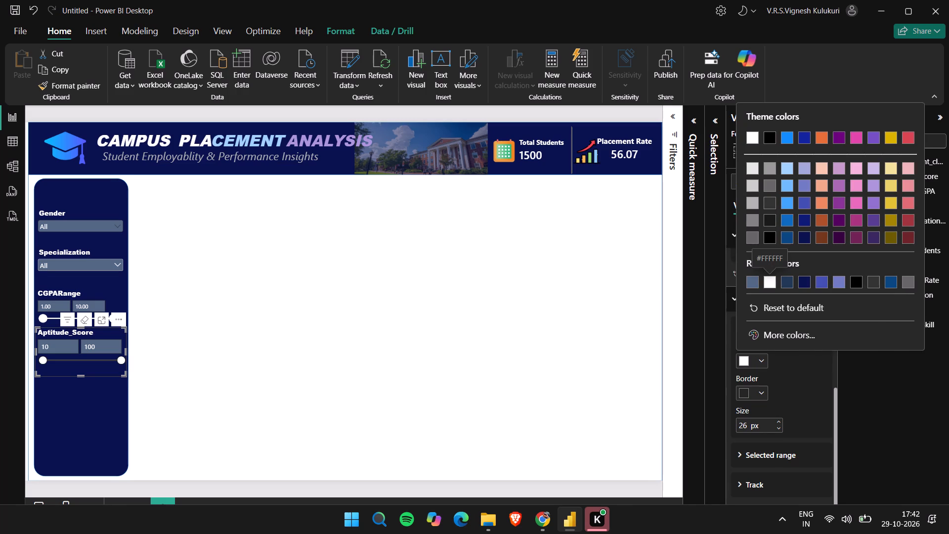
click(757, 391)
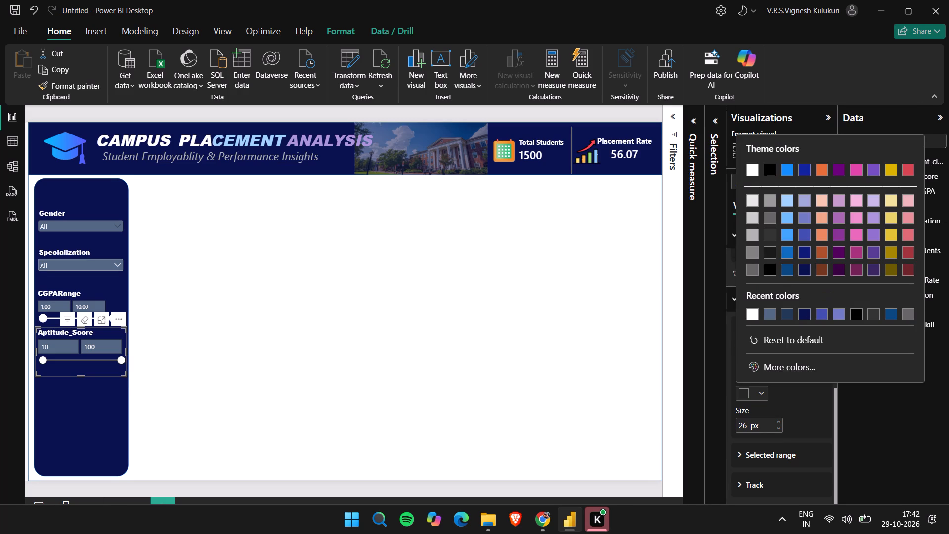
click(750, 316)
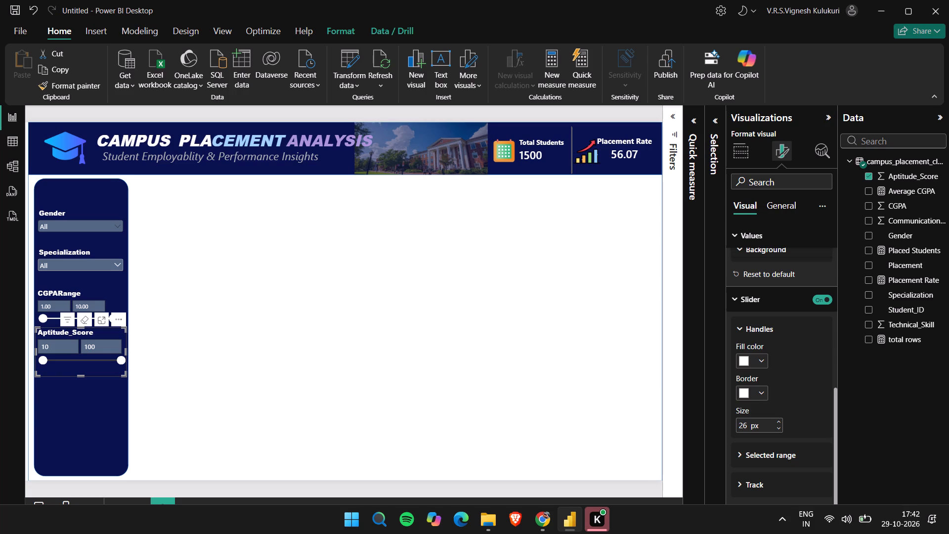
Colour the Aptitude_Score slider's selected range and track white, and deselect the slicer.
click(746, 452)
scroll(746, 452, down, 1)
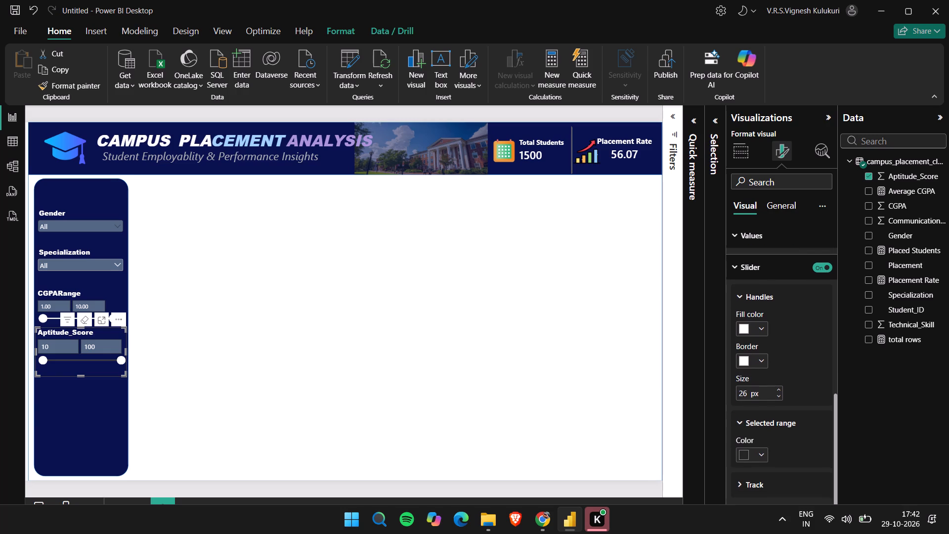
click(761, 454)
click(749, 380)
click(750, 484)
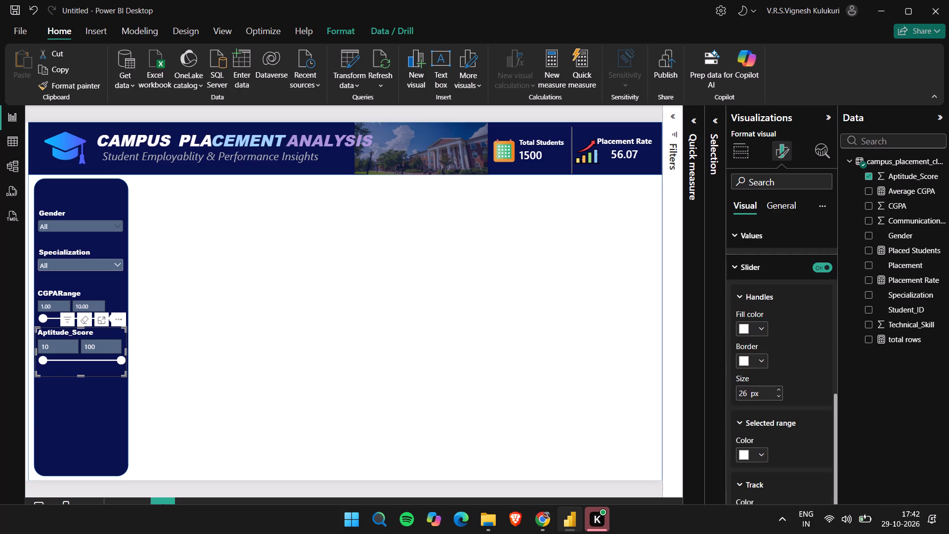
scroll(752, 488, down, 1)
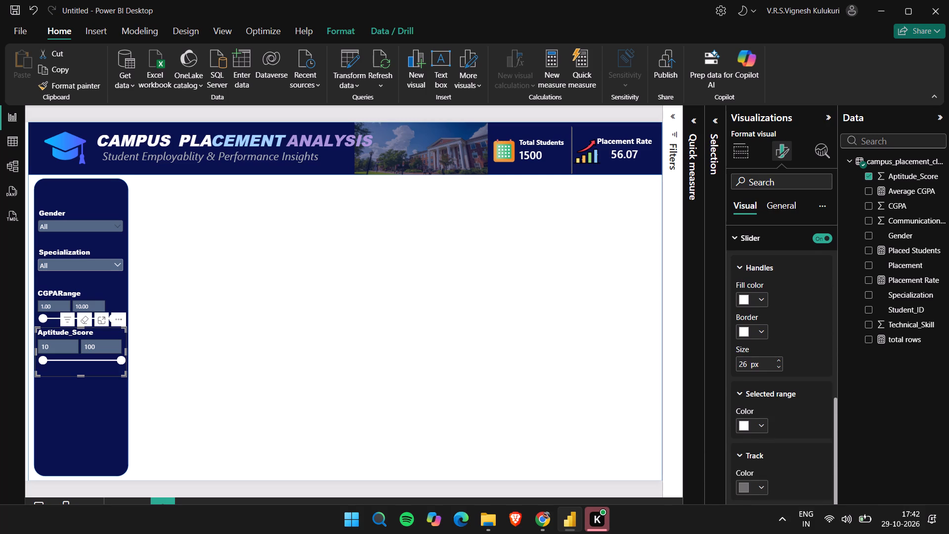
click(759, 476)
click(754, 399)
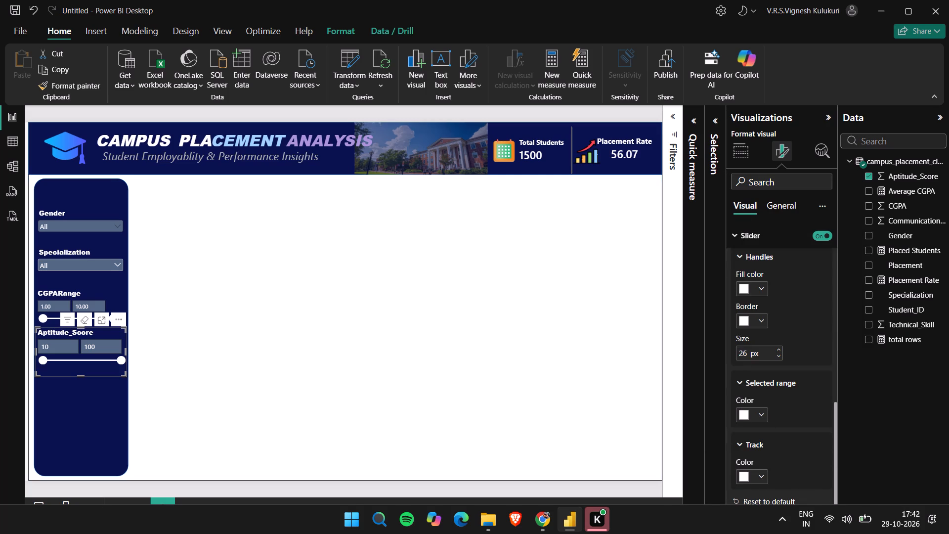
click(410, 484)
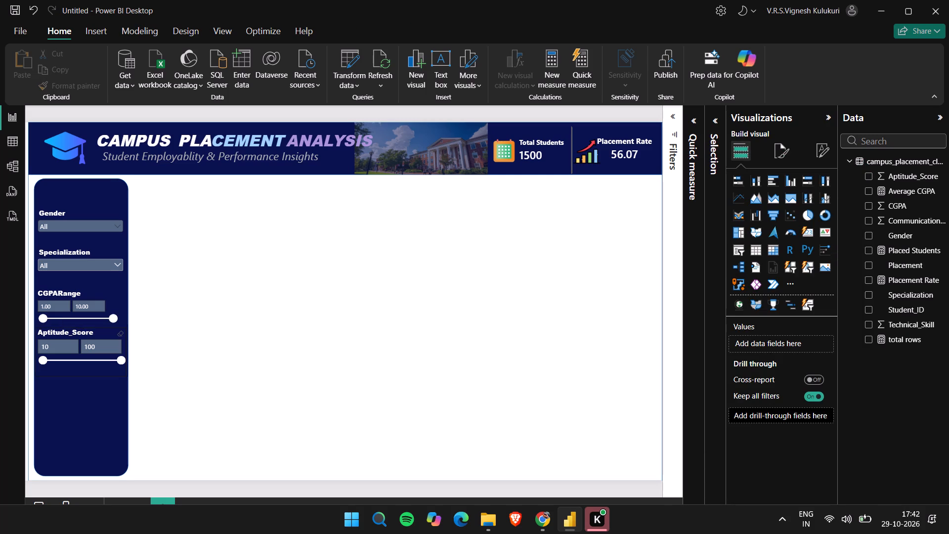
click(68, 482)
Move the Aptitude_Score slicer slightly down the sidebar to widen the gap below the CGPARange slicer.
click(100, 336)
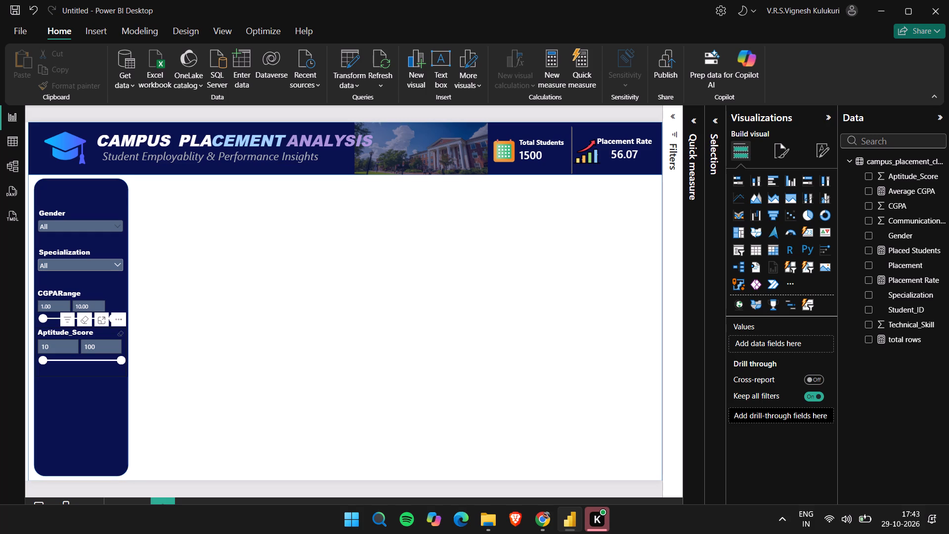
drag(101, 333, 101, 339)
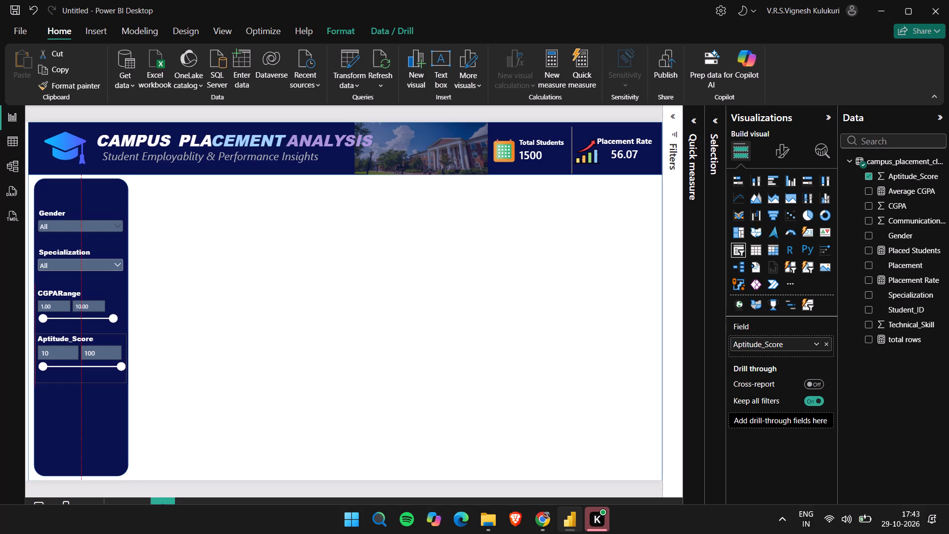
drag(101, 339, 101, 342)
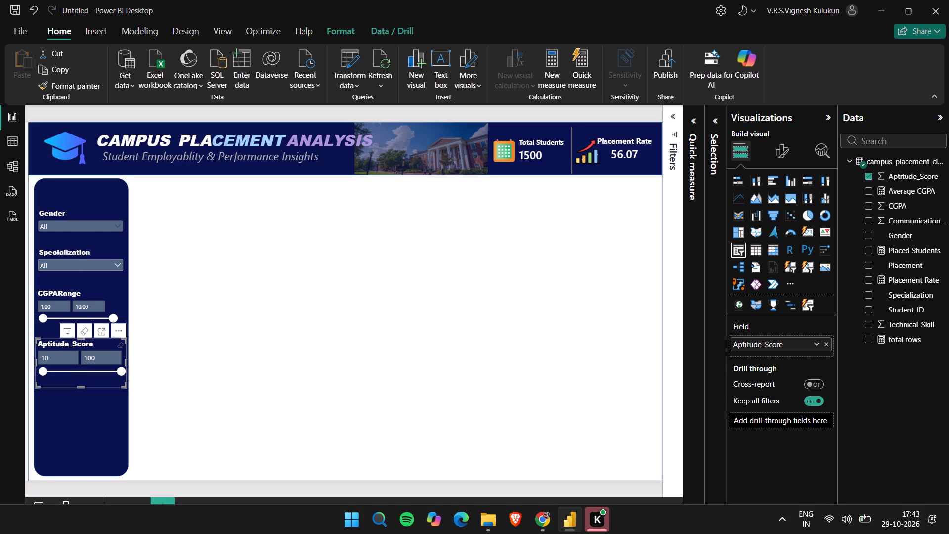
click(70, 487)
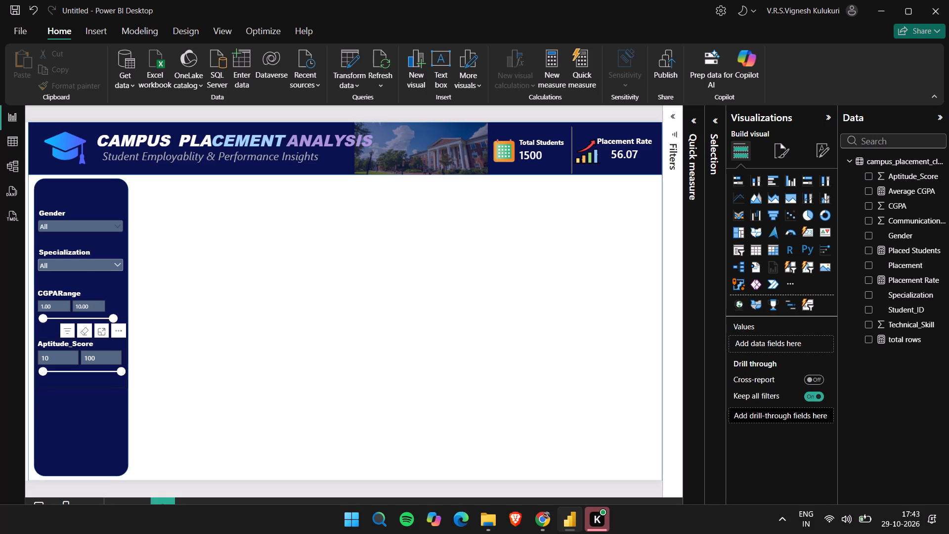
Narrow the Aptitude_Score slicer slightly and widen the CGPARange slicer so their right edges line up.
click(97, 346)
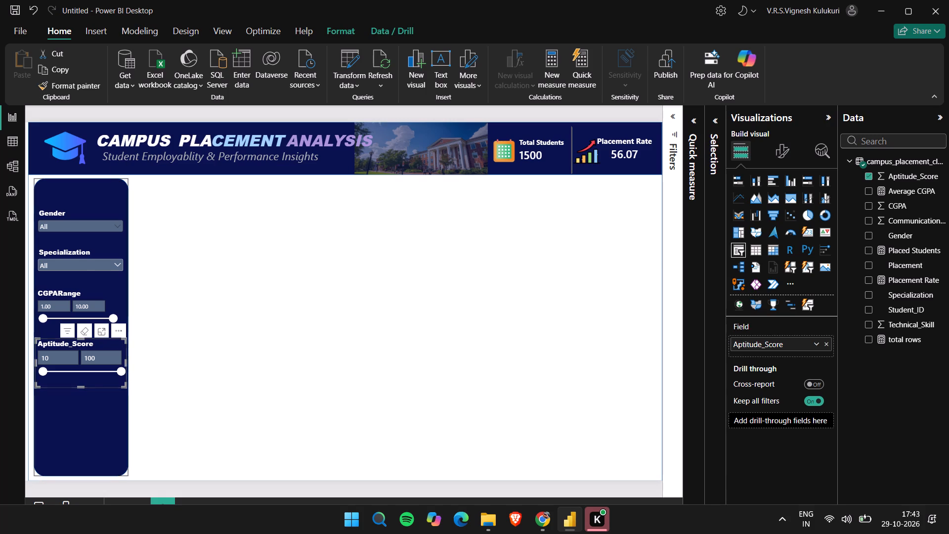
click(123, 386)
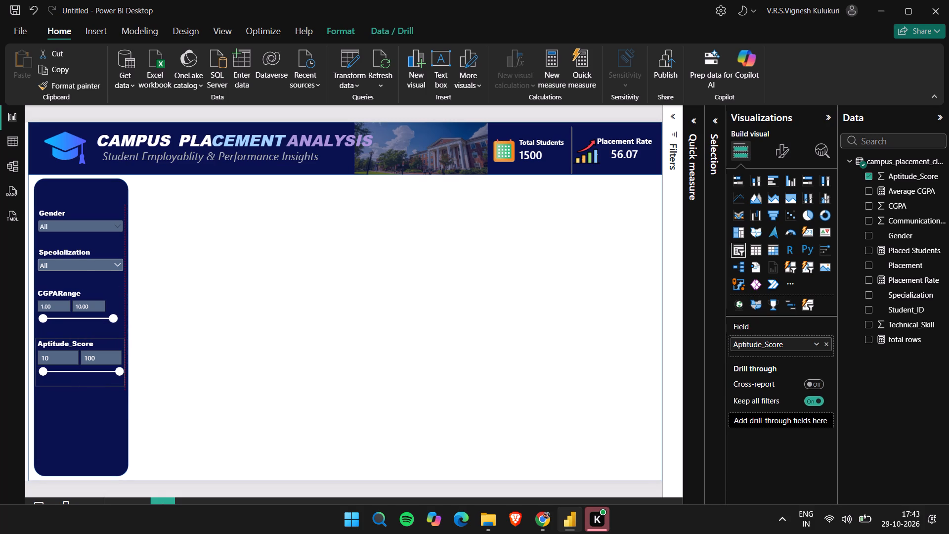
click(105, 300)
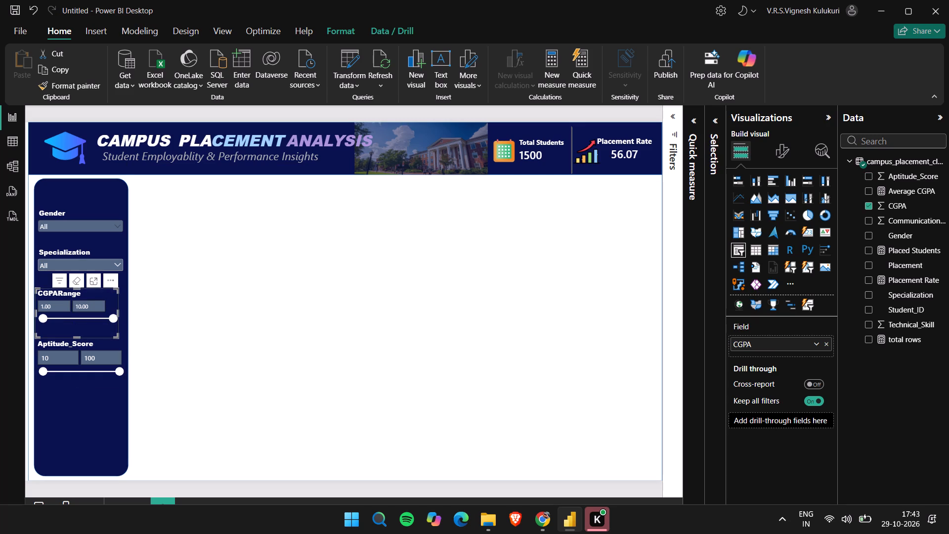
click(117, 333)
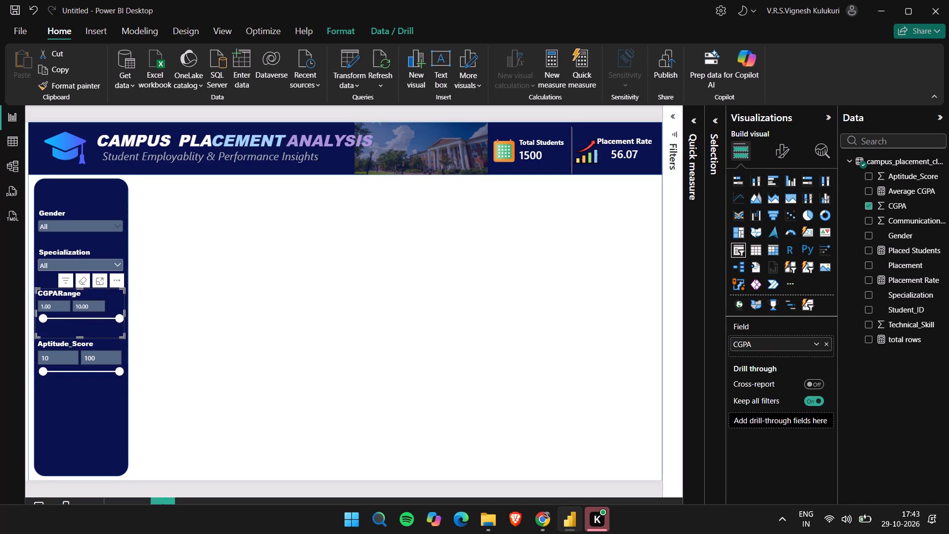
click(80, 489)
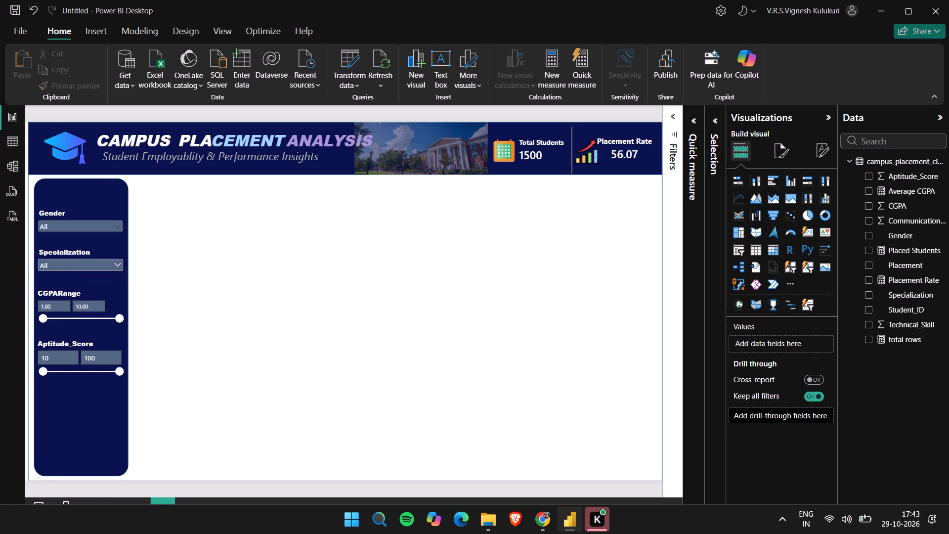
click(63, 488)
Compare the sidebar with the reference dashboard image in Chrome and return to the Power BI report.
key(alt+Tab)
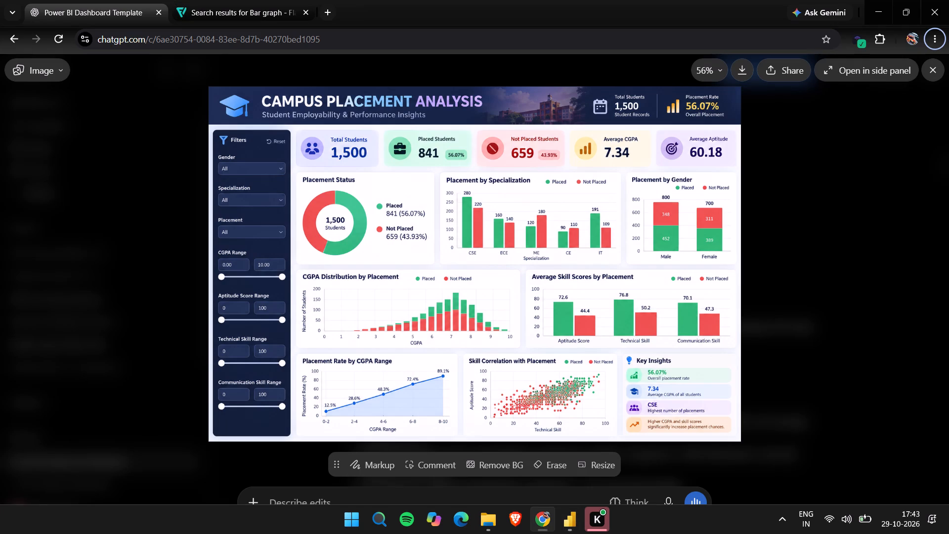
key(alt+Tab)
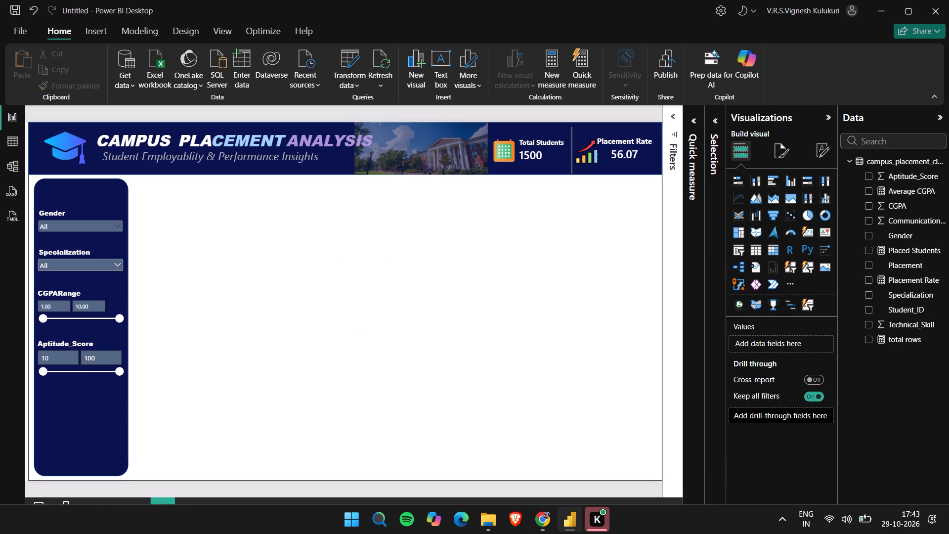
click(50, 485)
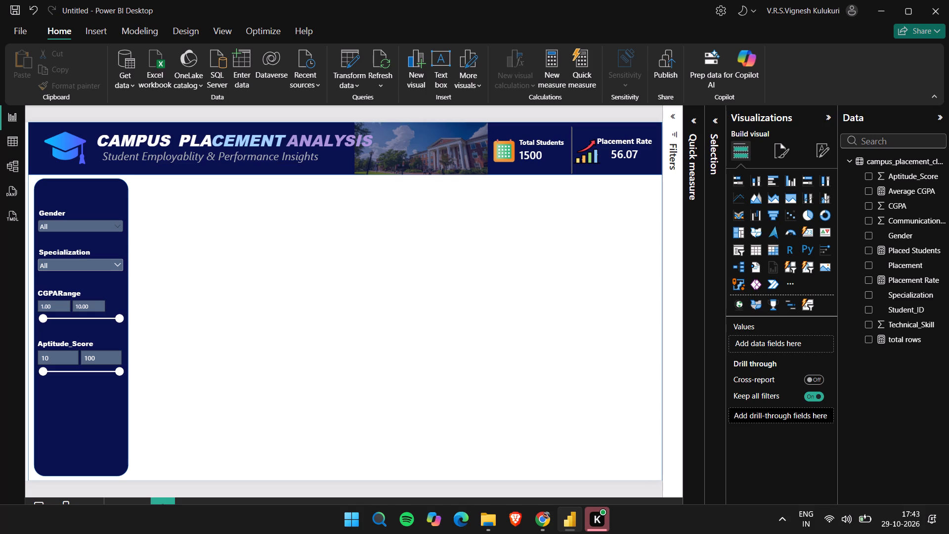
Look through the Effects and Properties formatting options of the campus photo in the header banner.
click(398, 141)
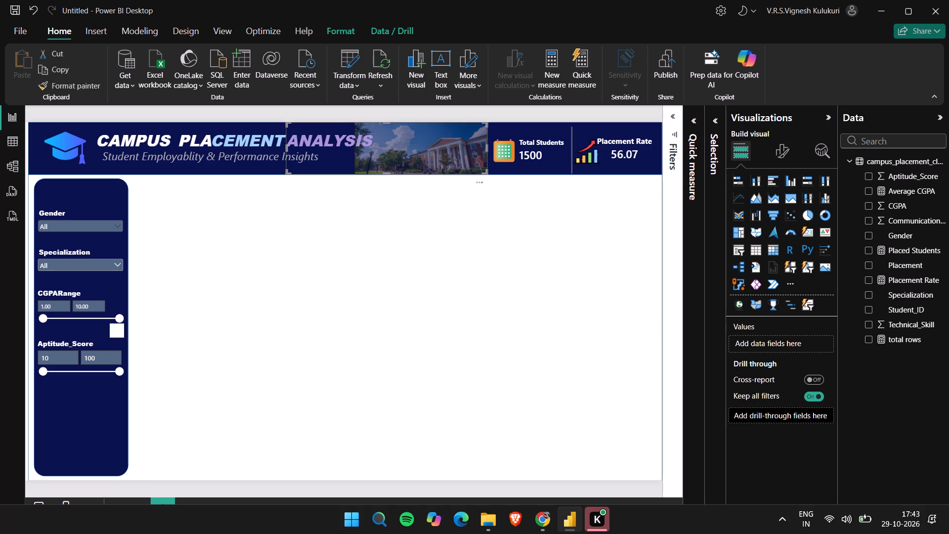
click(781, 153)
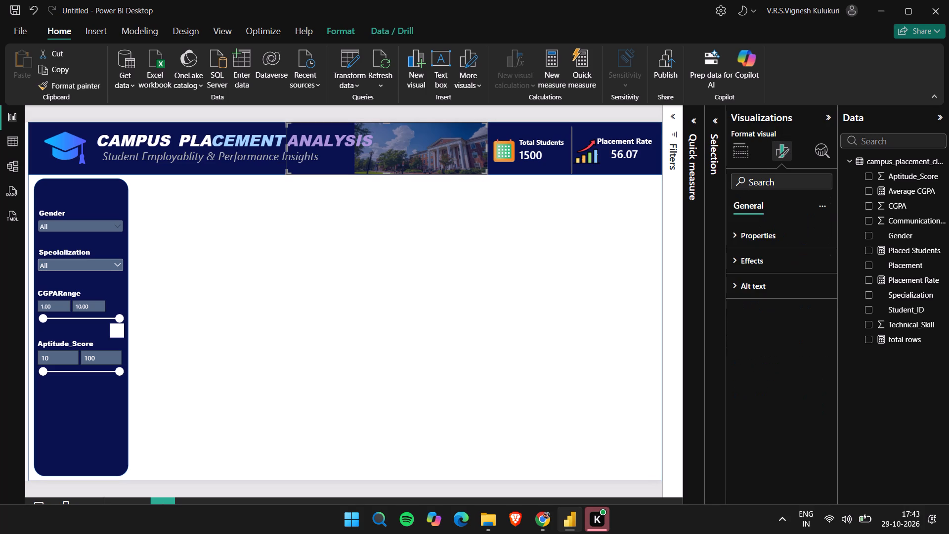
click(744, 254)
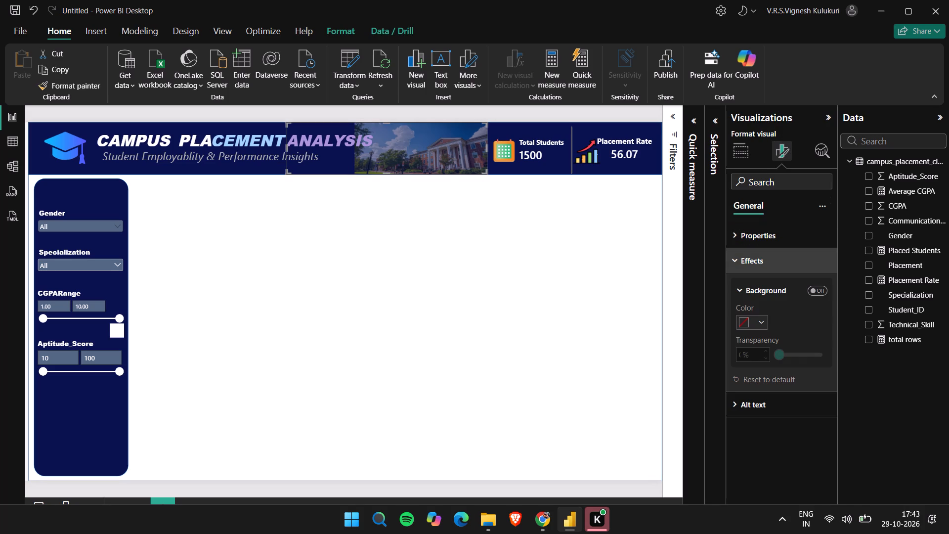
click(749, 234)
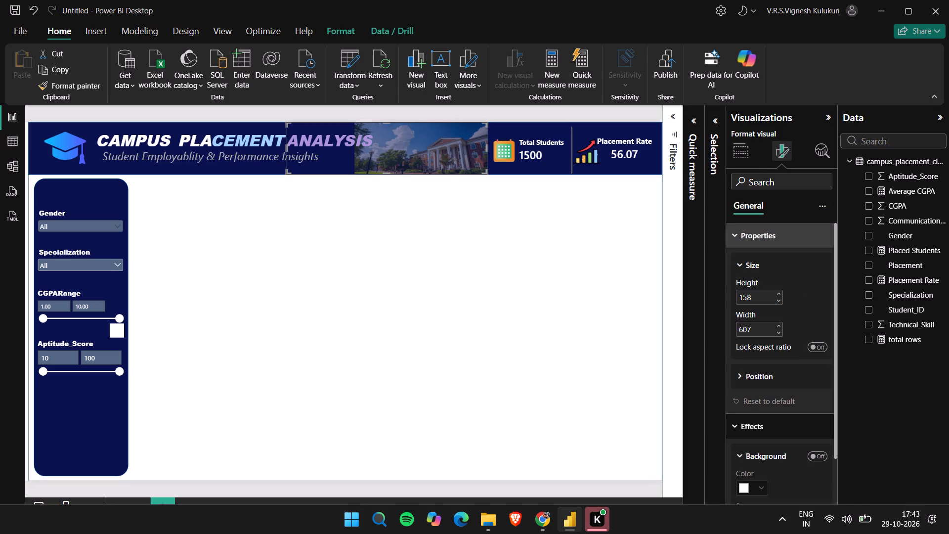
click(750, 237)
click(750, 265)
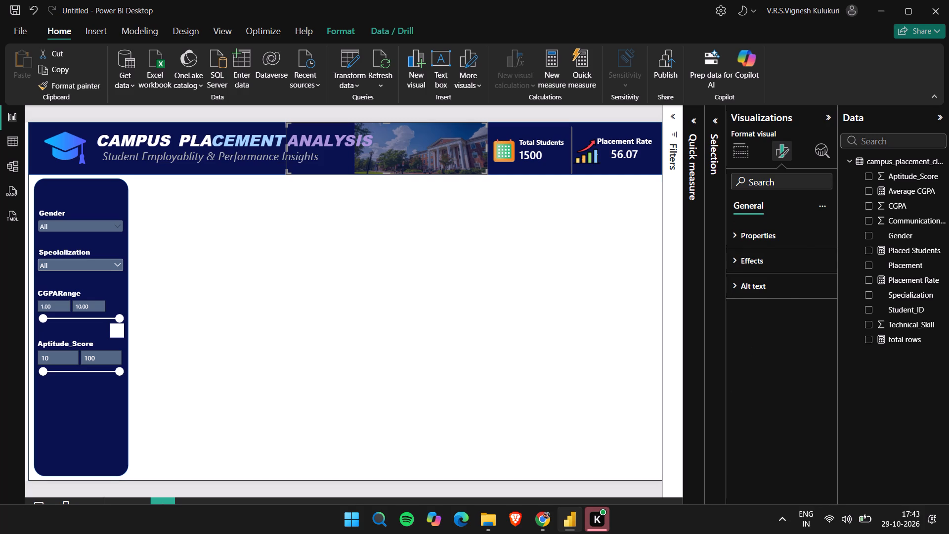
Set the transparency of the campus photo inside the header's Group 1 to 38% and deselect it.
click(105, 493)
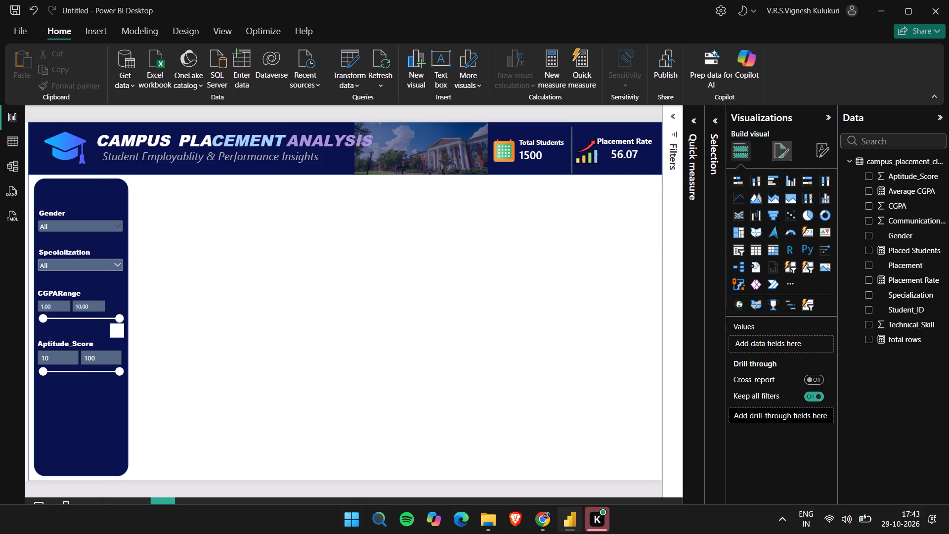
click(716, 161)
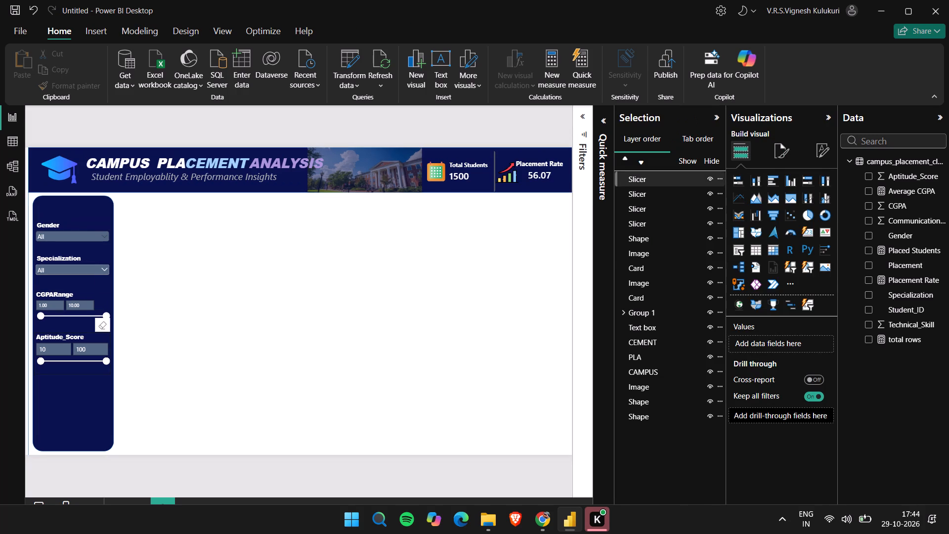
click(636, 311)
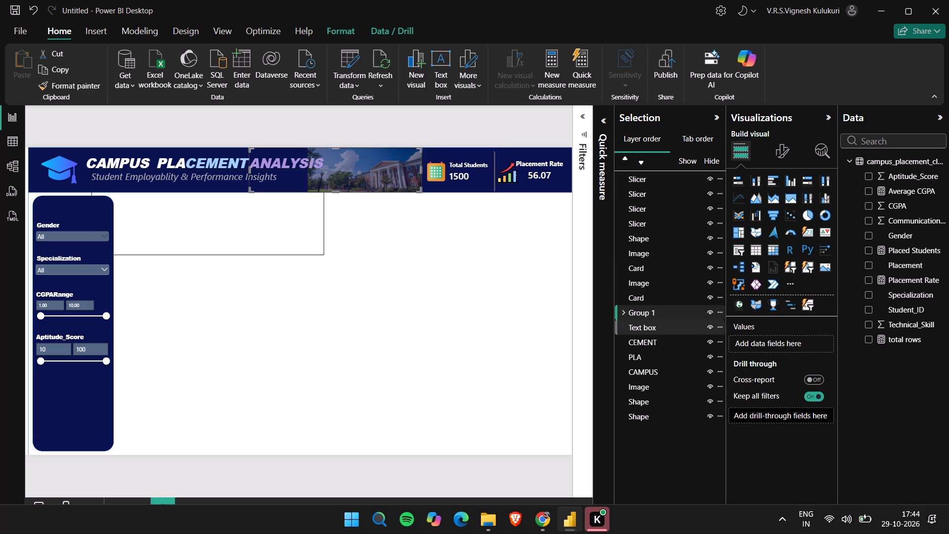
click(625, 313)
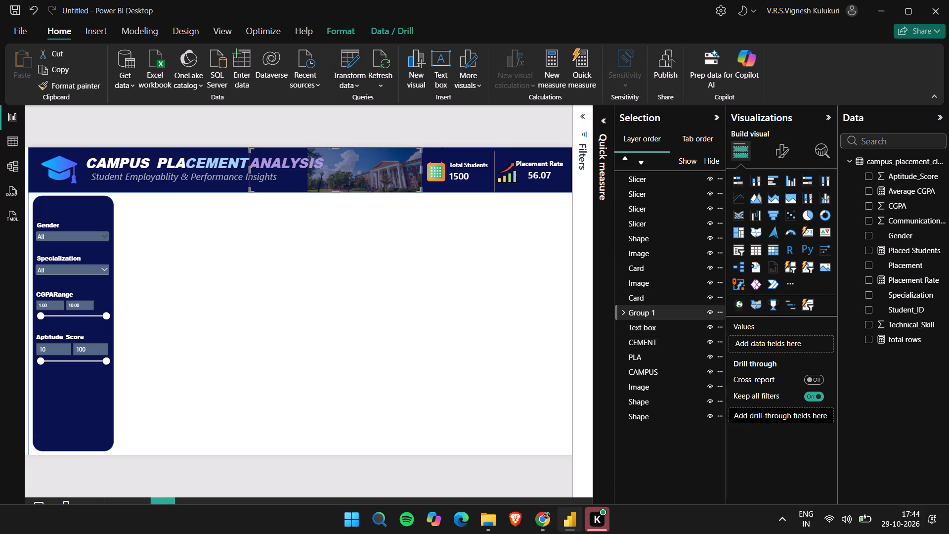
click(648, 342)
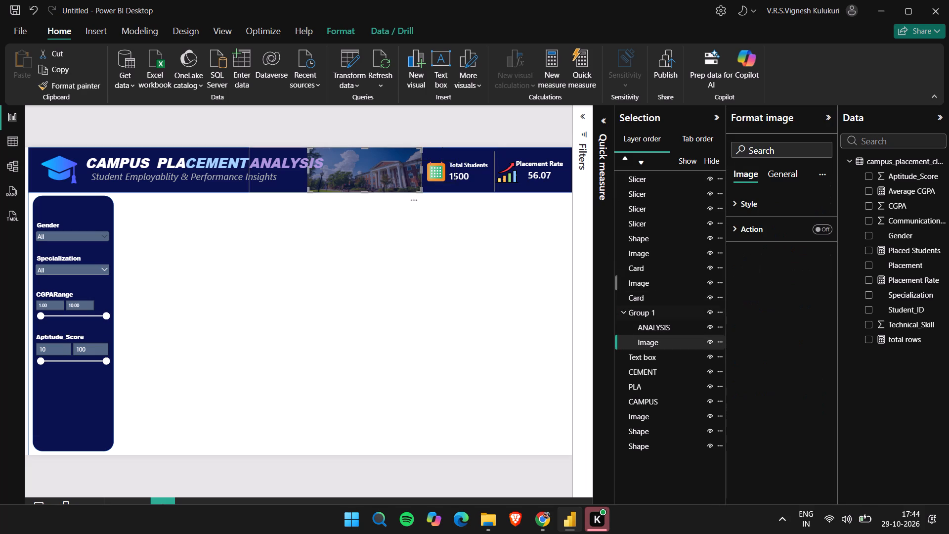
click(751, 210)
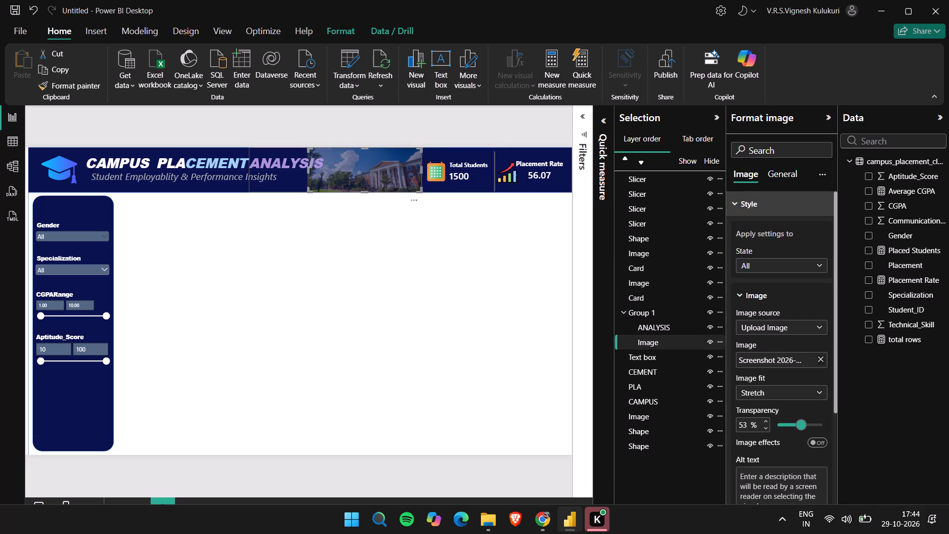
click(751, 212)
click(749, 213)
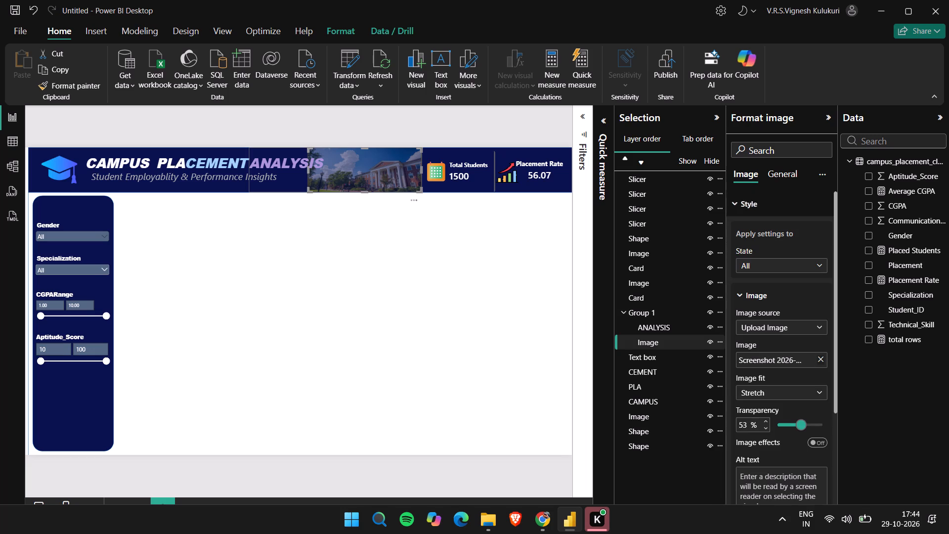
click(797, 423)
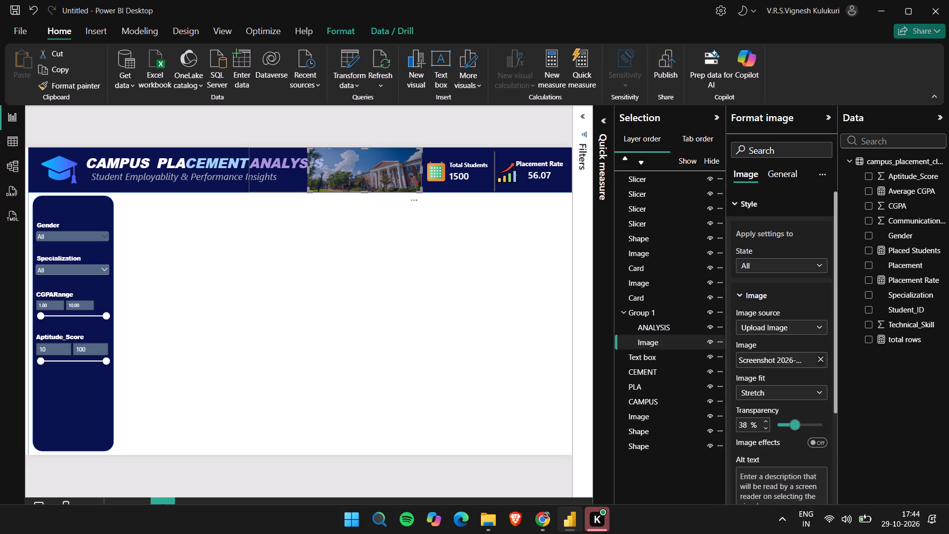
click(76, 487)
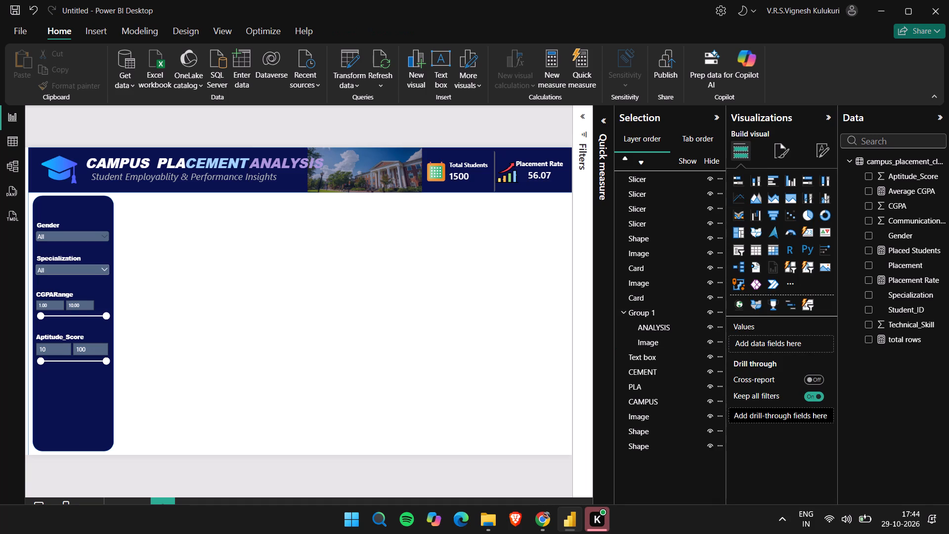
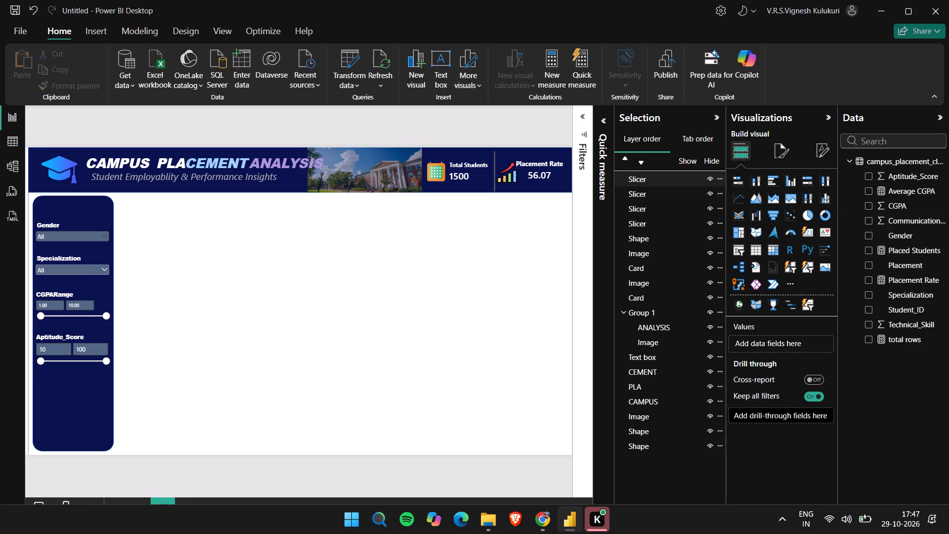
Collapse the Selection pane to enlarge the report canvas, leaving Quick measure collapsed too.
click(712, 121)
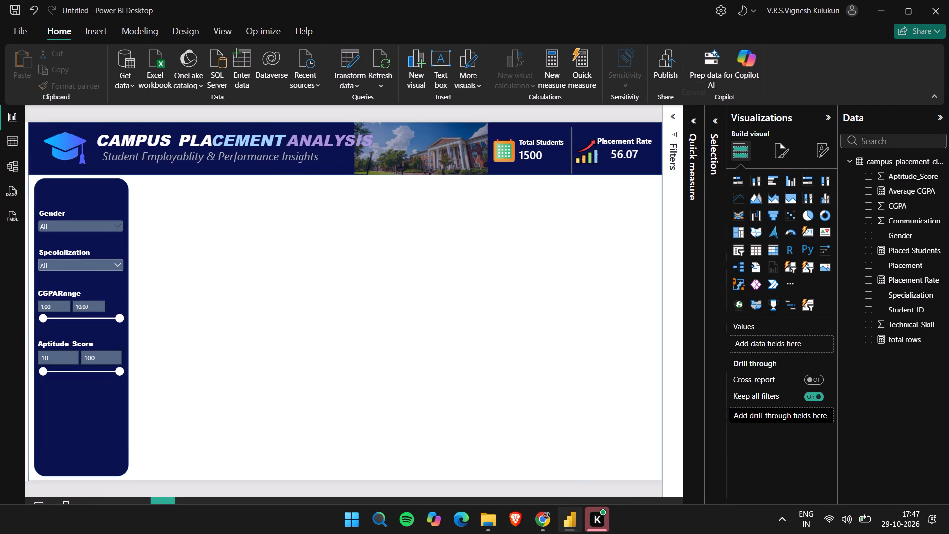
click(693, 128)
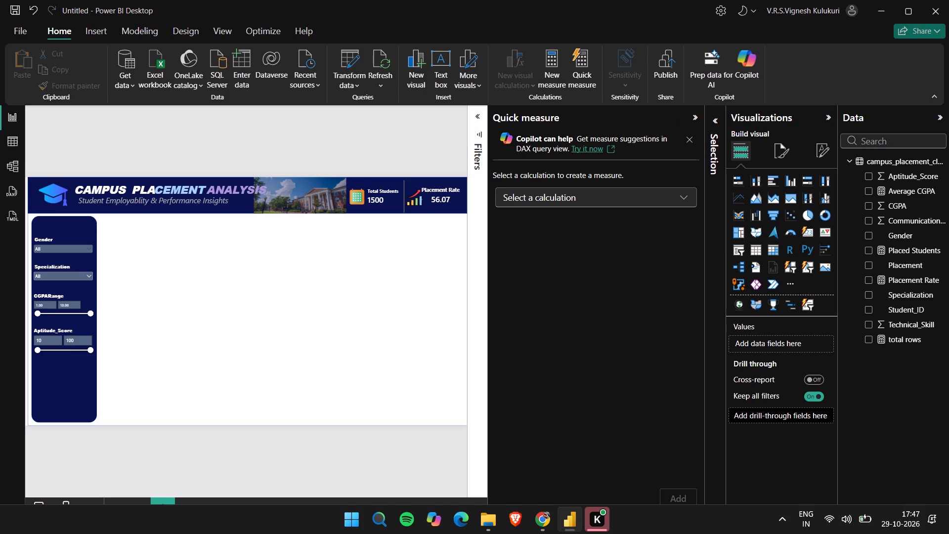
click(690, 136)
click(693, 114)
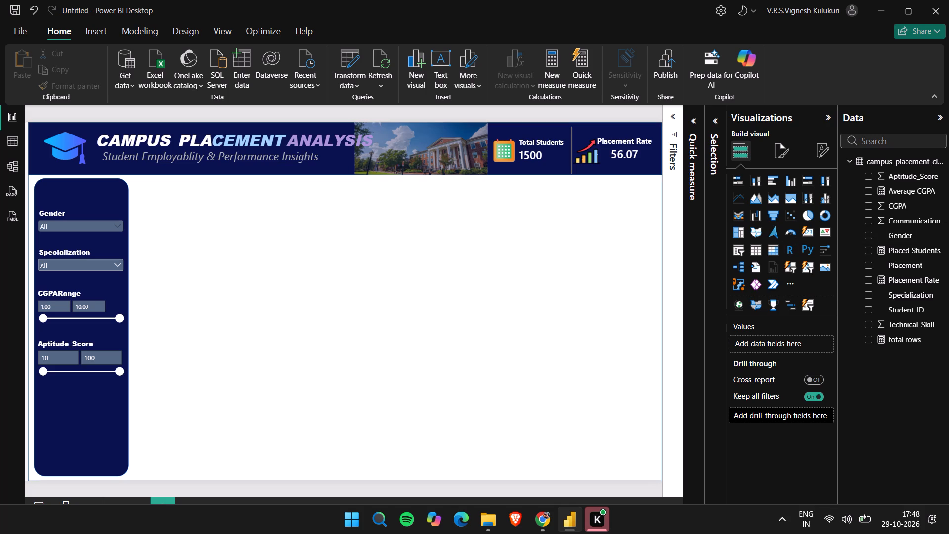
Add a new slicer on the empty canvas area and assign the Technical_Skill field to it.
click(741, 250)
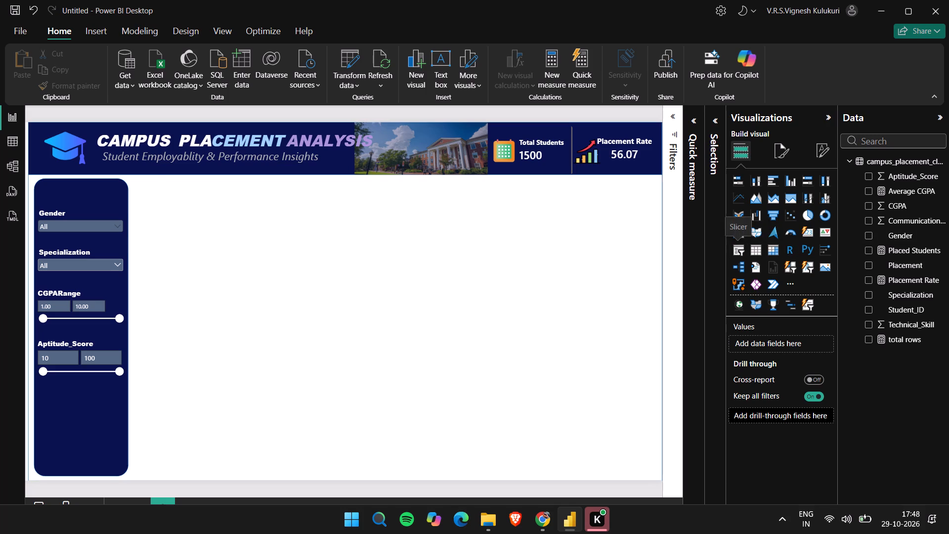
drag(120, 193, 369, 375)
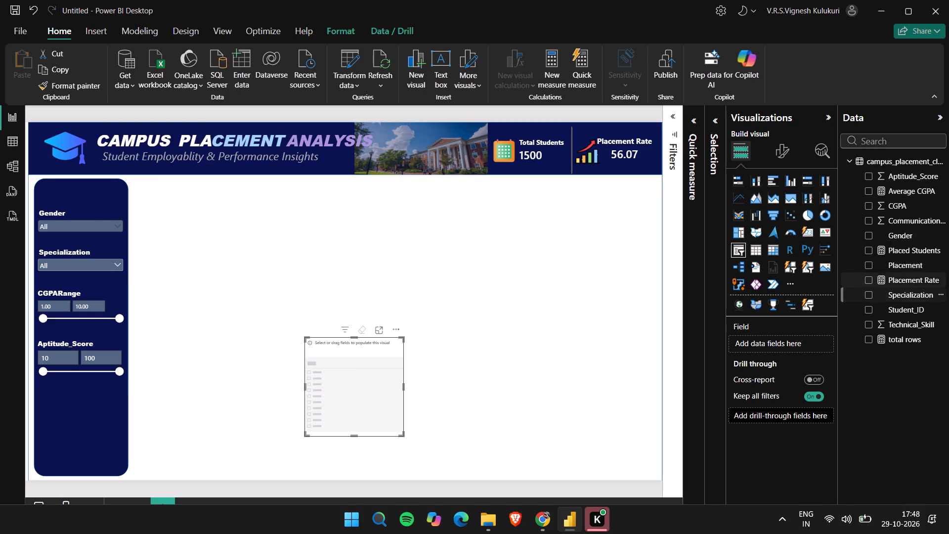
drag(893, 321, 361, 365)
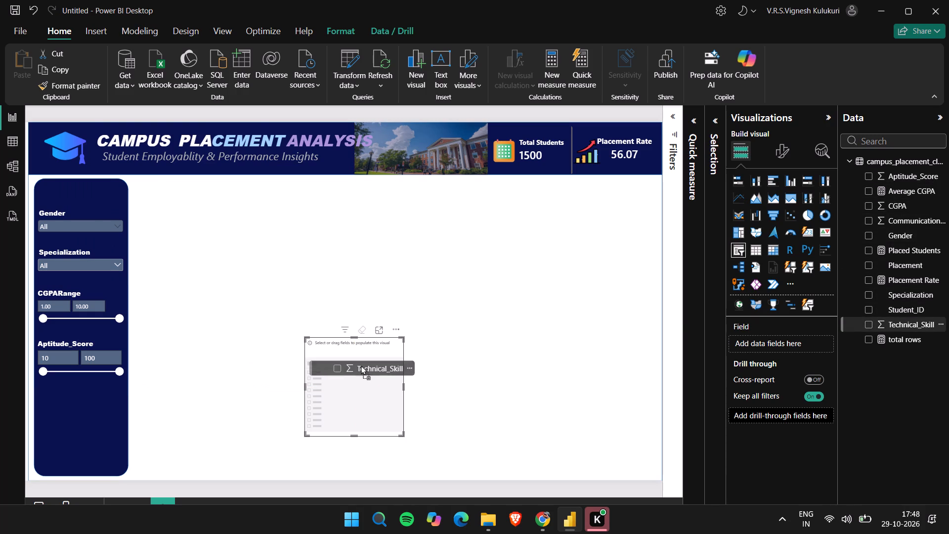
drag(361, 365, 360, 365)
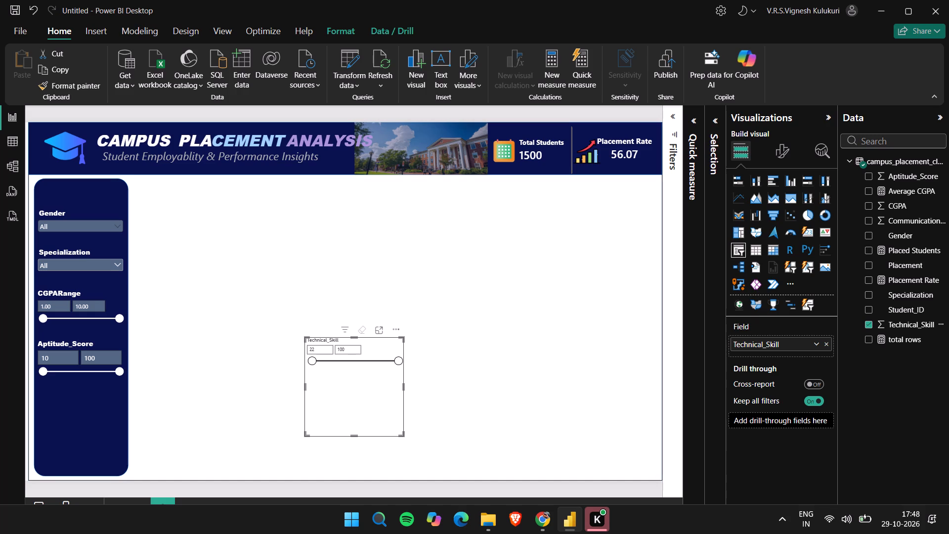
Set the lower bound of the Technical_Skill slicer's range to 10.
click(320, 347)
key(BackSpace)
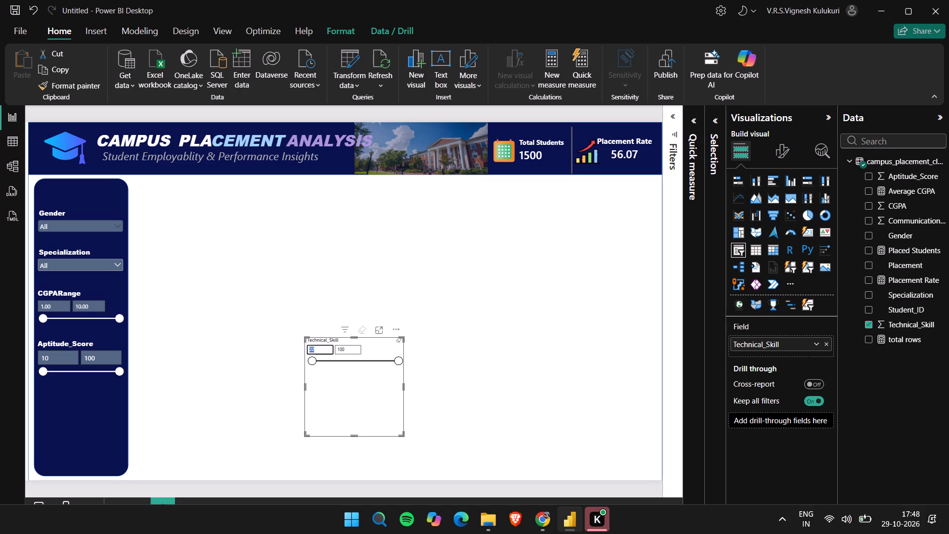
text(10)
key(Return)
Shrink the Technical_Skill slicer to fit the navy sidebar and place it centred directly below the Aptitude_Score slicer.
drag(403, 435, 409, 384)
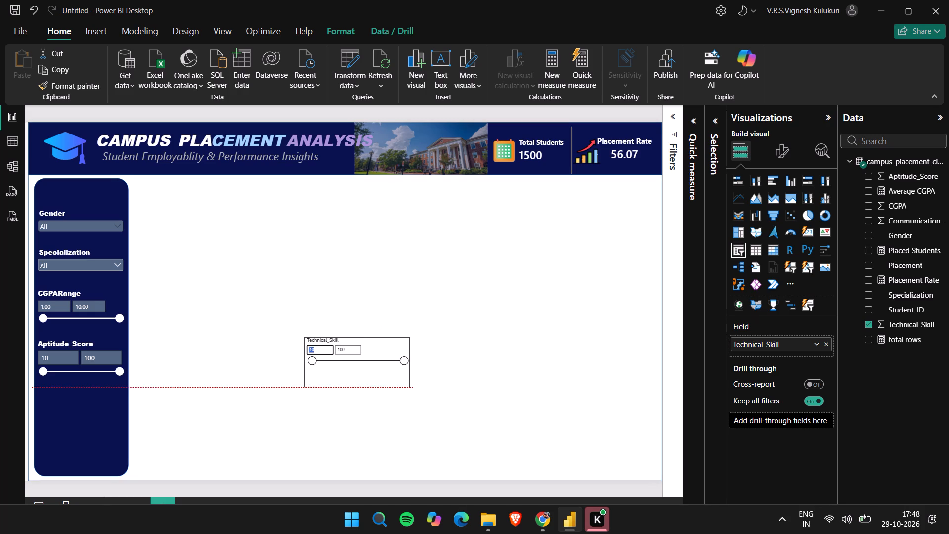
drag(409, 384, 394, 378)
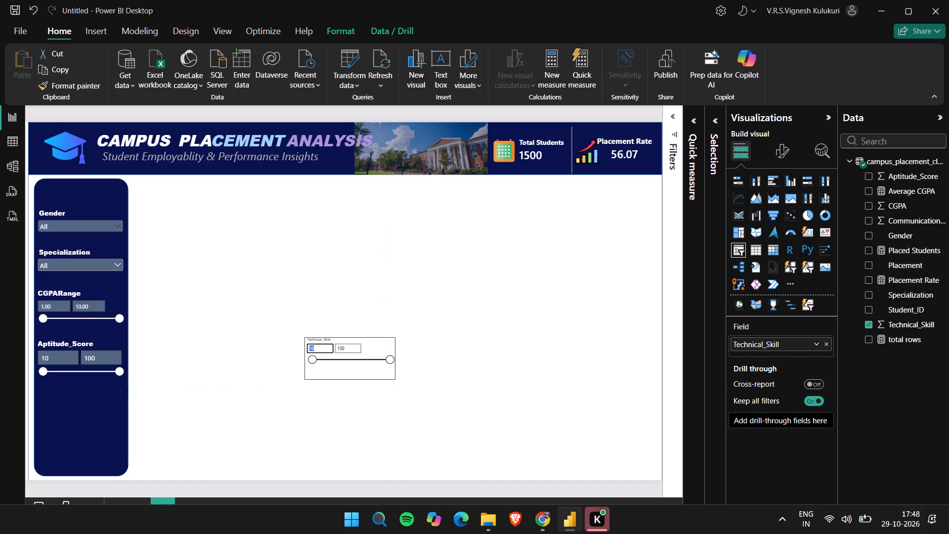
drag(394, 378, 393, 387)
drag(349, 380, 20, 430)
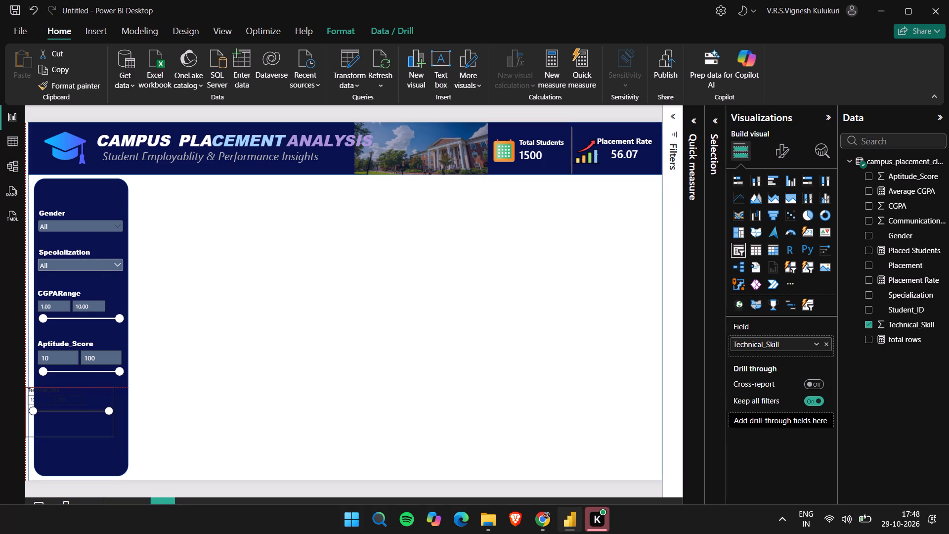
drag(20, 430, 79, 424)
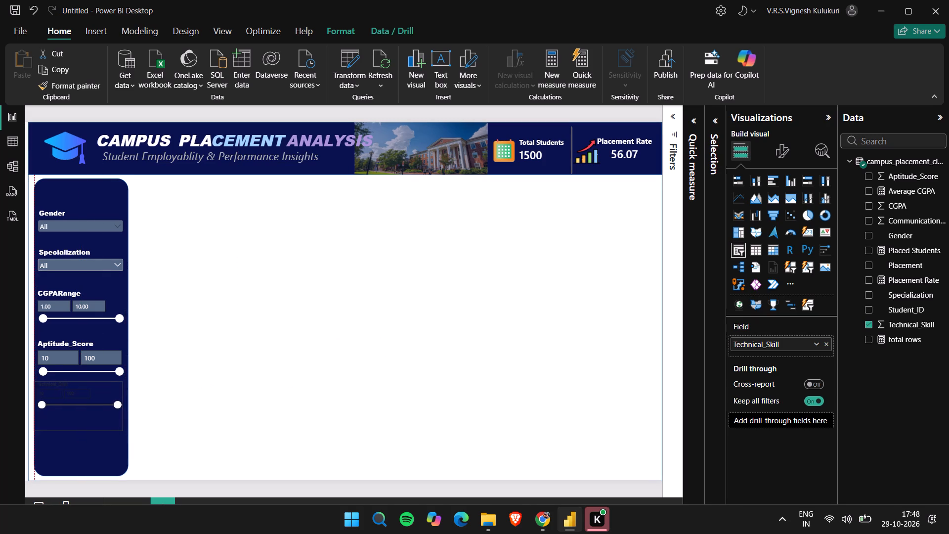
drag(79, 424, 81, 424)
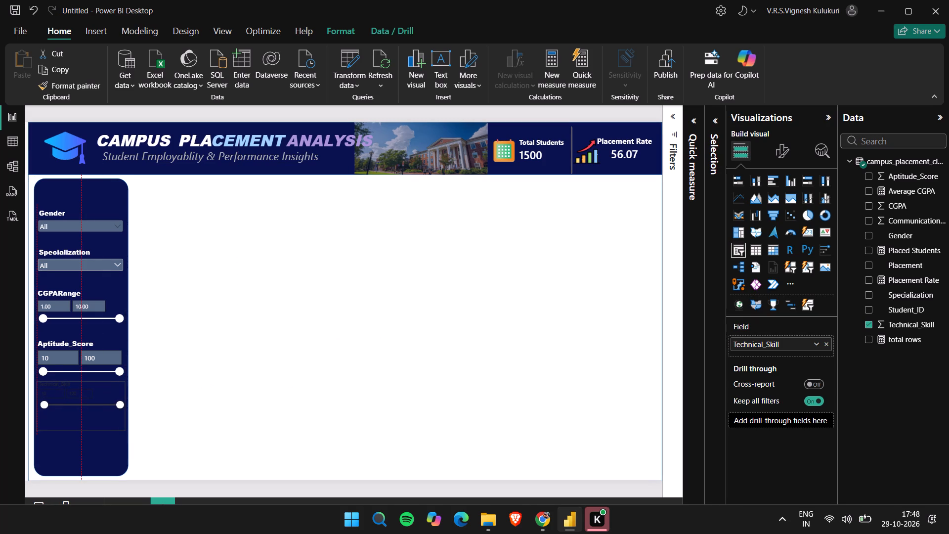
drag(81, 424, 81, 425)
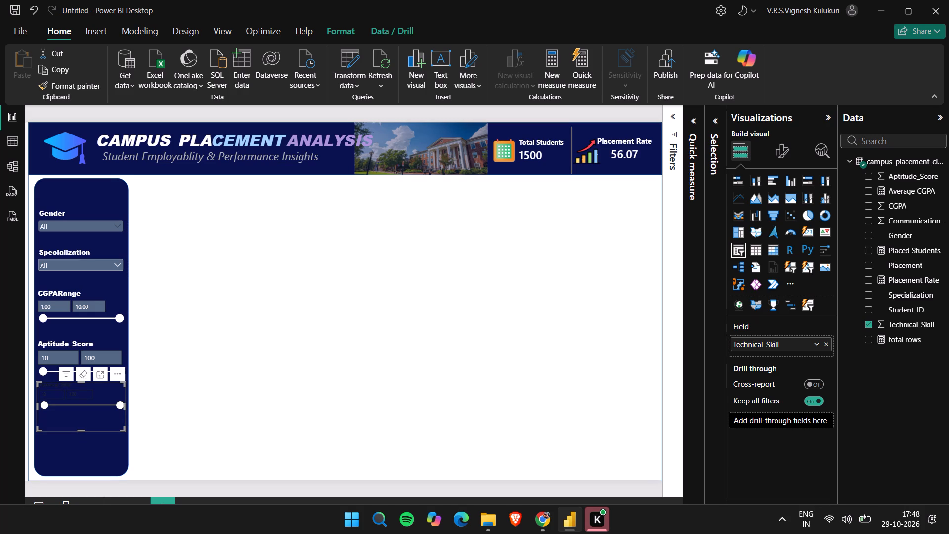
Format the Technical_Skill slicer header text in Arial Black, size 15, with white font color.
click(772, 156)
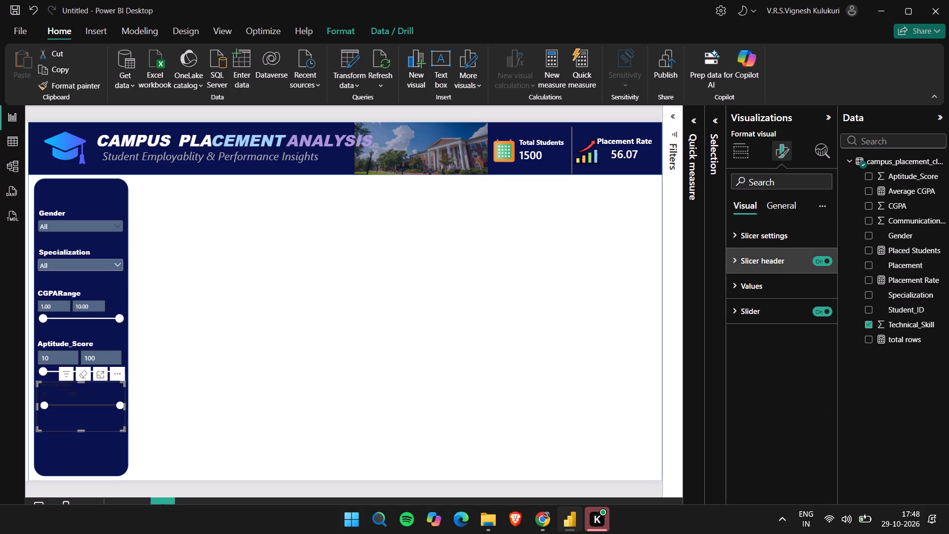
click(748, 257)
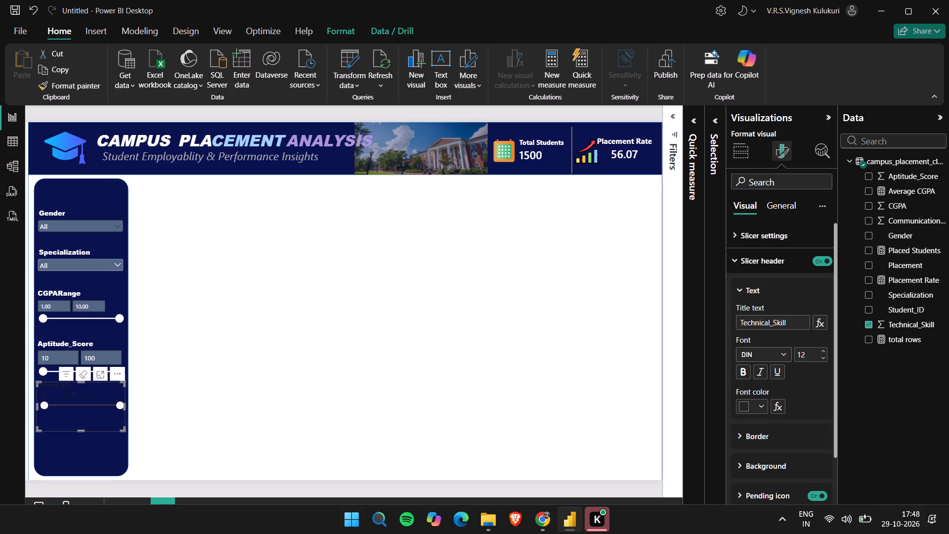
click(772, 347)
click(750, 173)
click(805, 357)
key(BackSpace)
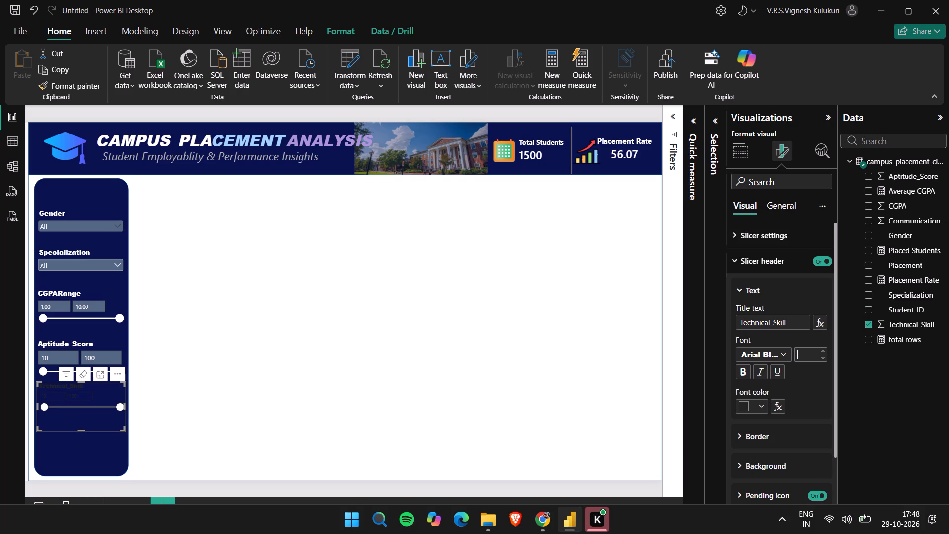
text(15)
key(Return)
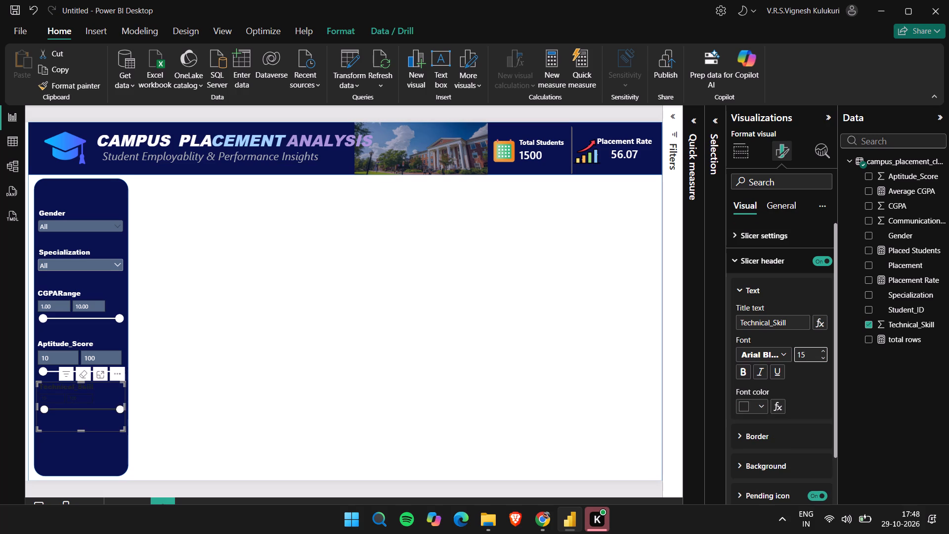
click(763, 404)
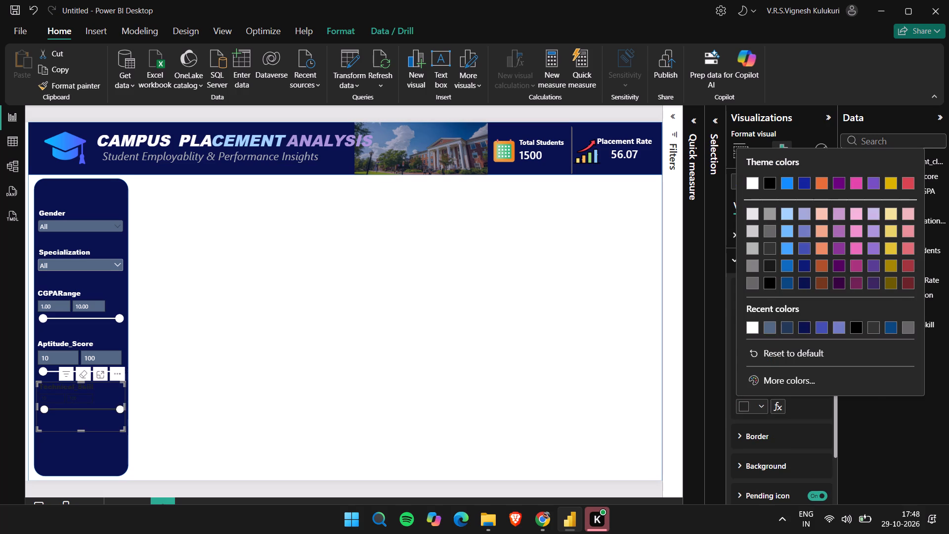
click(752, 326)
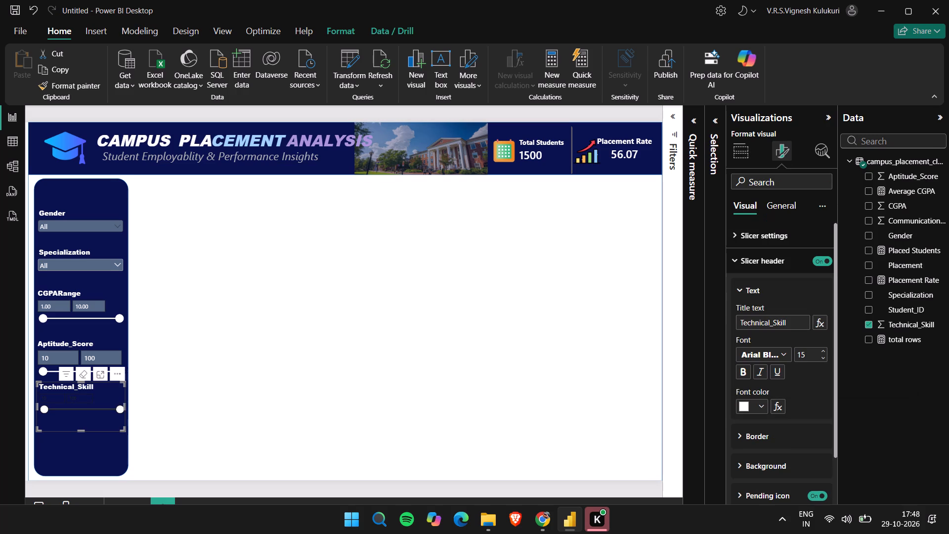
Format the Technical_Skill slicer values with font size 15, white text and the recently used slate-blue background color.
scroll(745, 431, down, 2)
scroll(752, 258, up, 1)
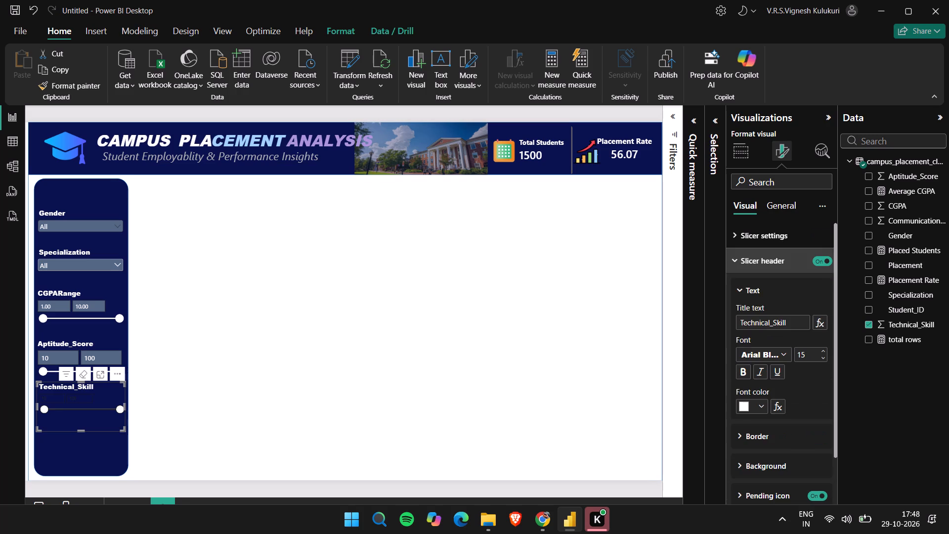
scroll(752, 258, up, 1)
click(743, 251)
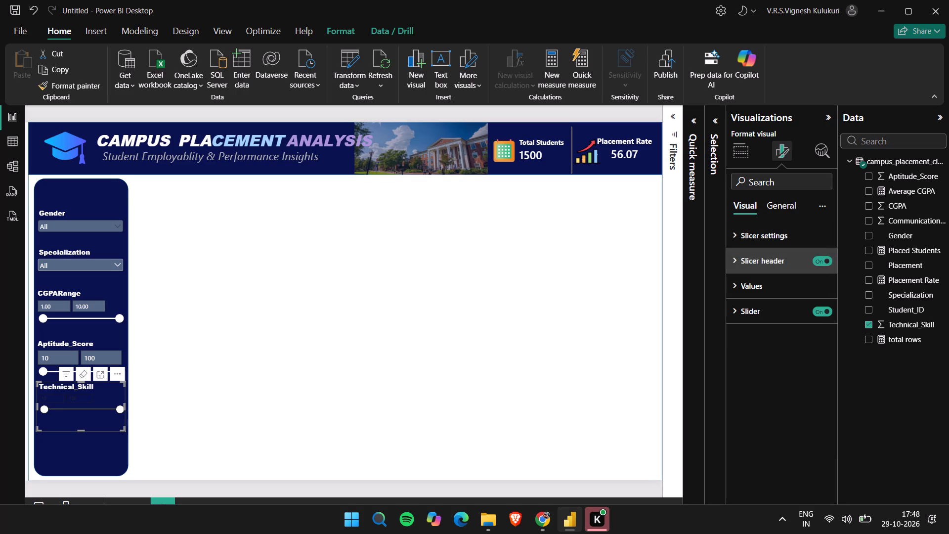
click(742, 279)
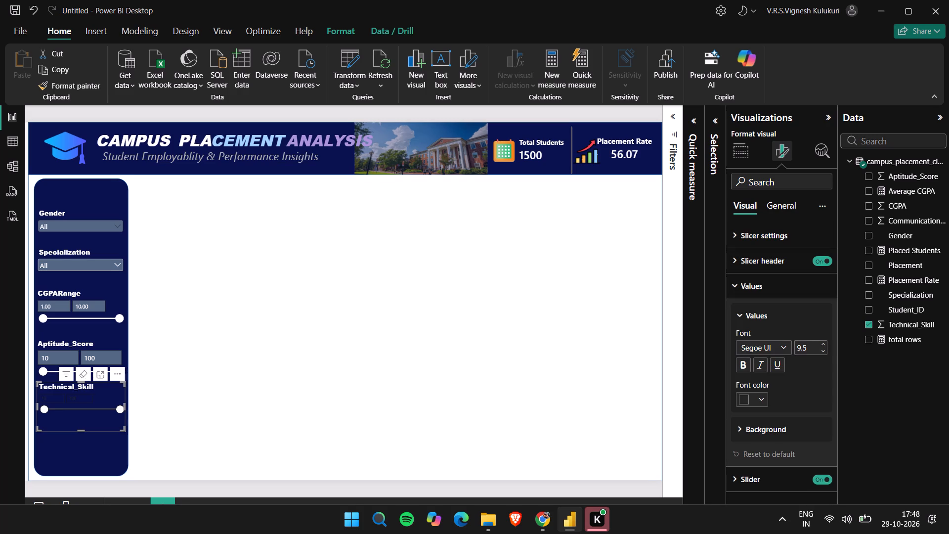
click(812, 347)
key(BackSpace)
text(15)
key(Return)
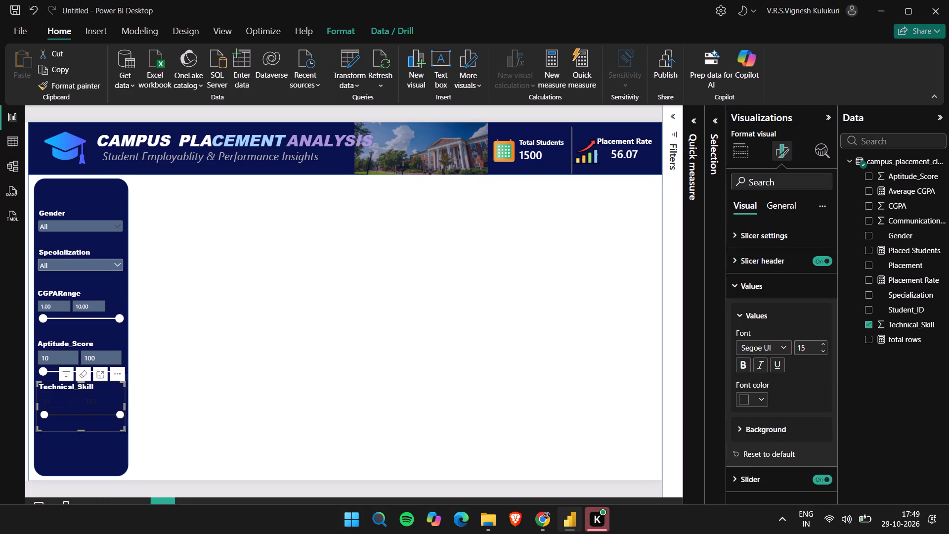
click(760, 395)
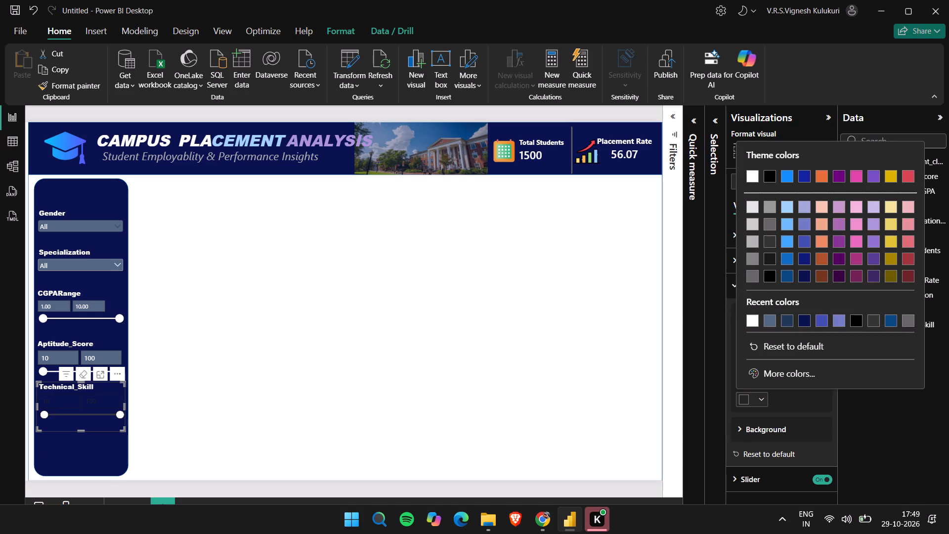
click(753, 323)
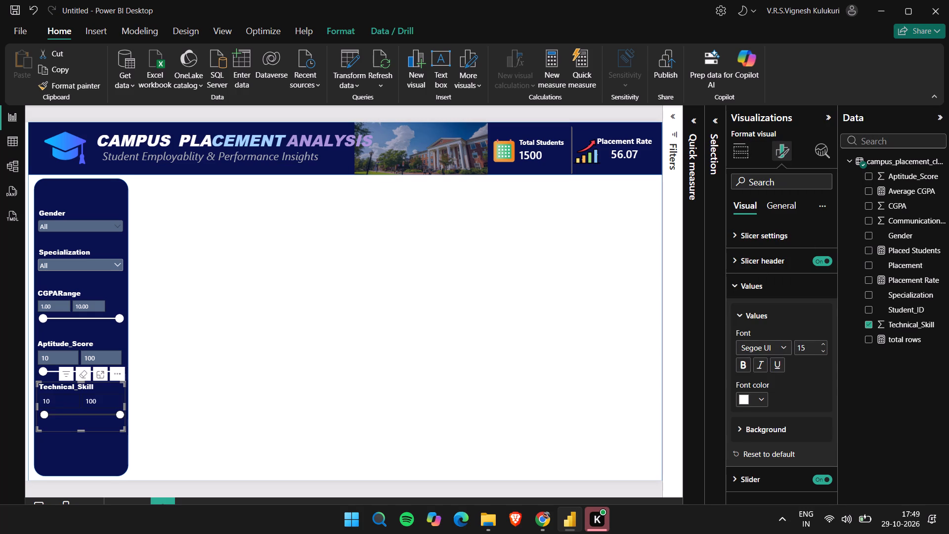
click(738, 427)
click(758, 458)
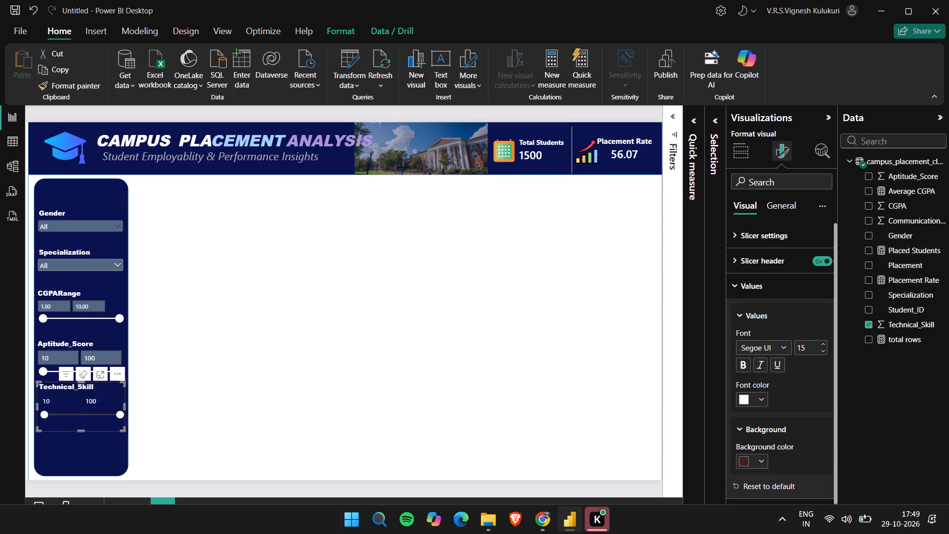
click(767, 383)
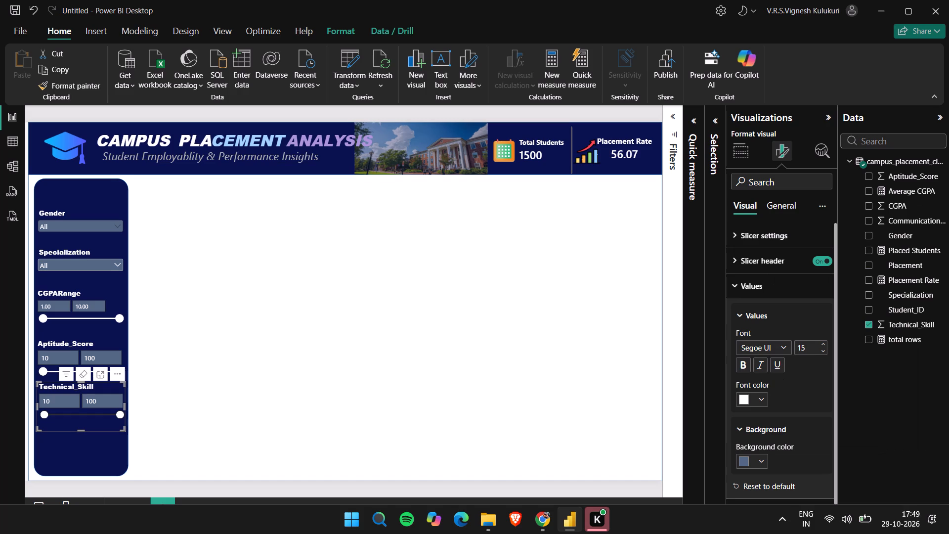
Set the border color of the Technical_Skill slicer's slider handles to white.
scroll(775, 411, down, 2)
click(752, 304)
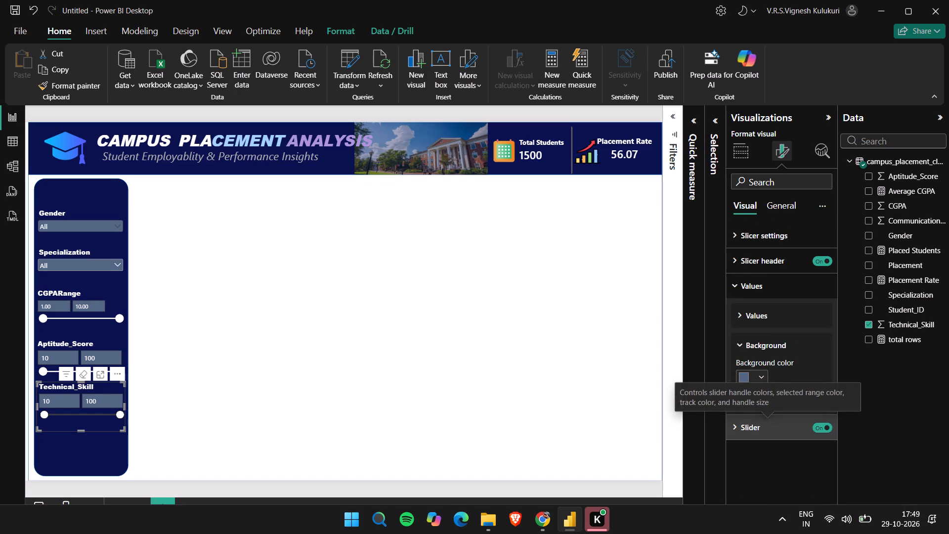
click(747, 420)
scroll(754, 460, down, 2)
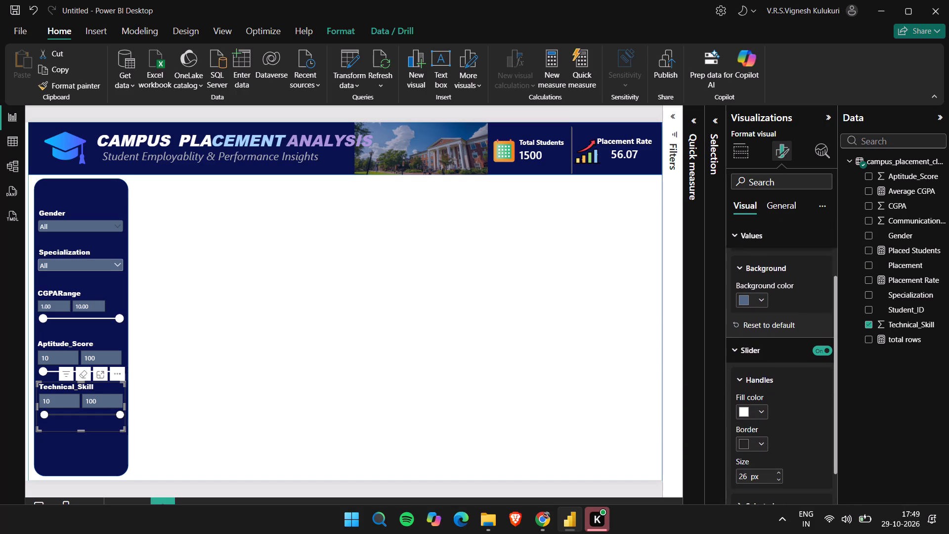
click(758, 447)
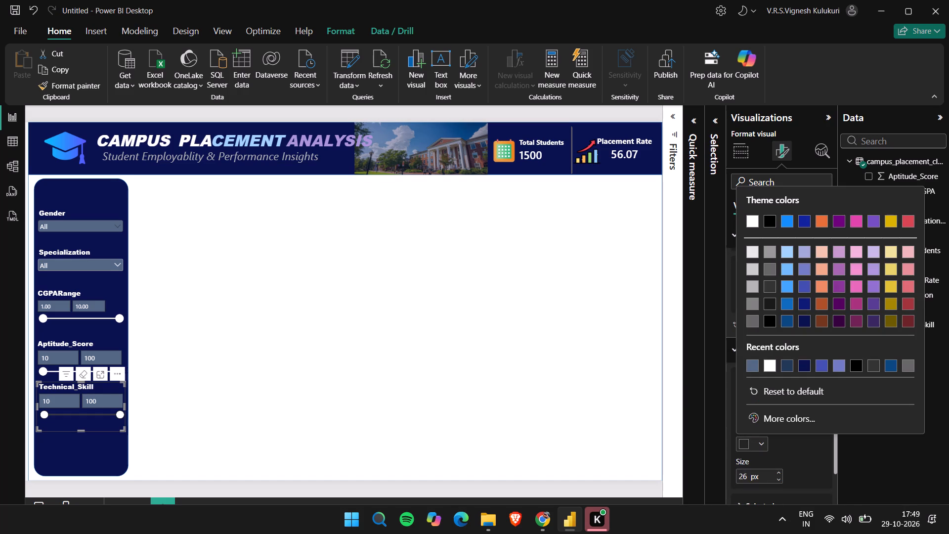
click(751, 367)
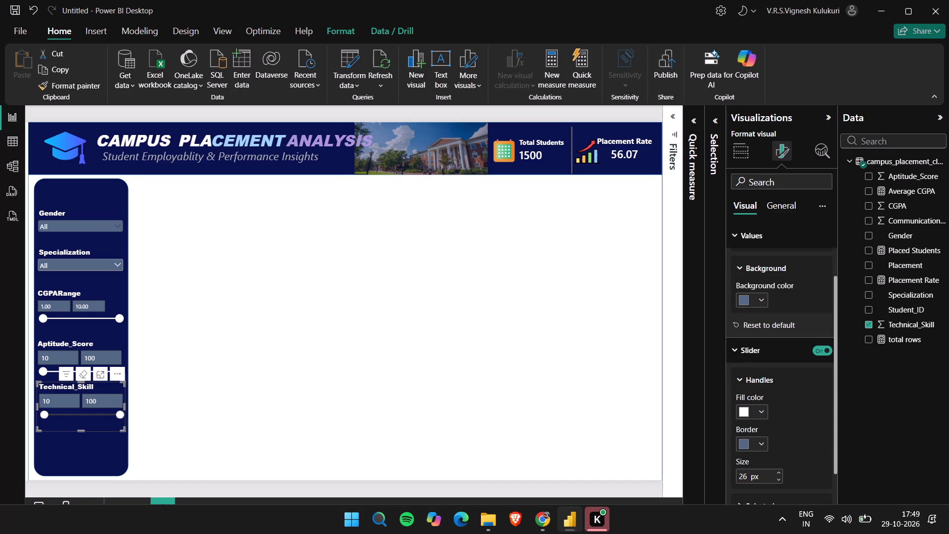
click(759, 441)
click(769, 368)
Set the Technical_Skill slider's selected range color and track color to white.
scroll(778, 433, down, 1)
click(748, 451)
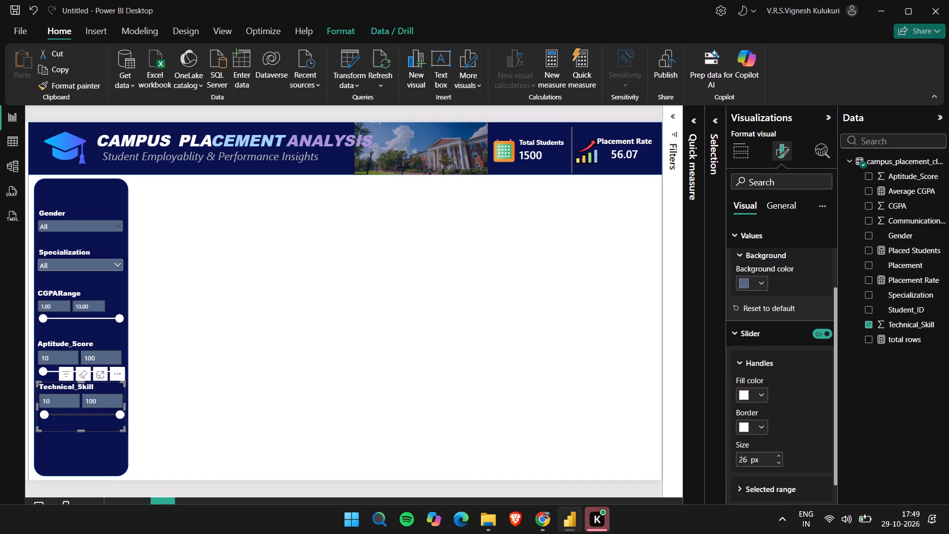
scroll(748, 451, down, 1)
click(763, 441)
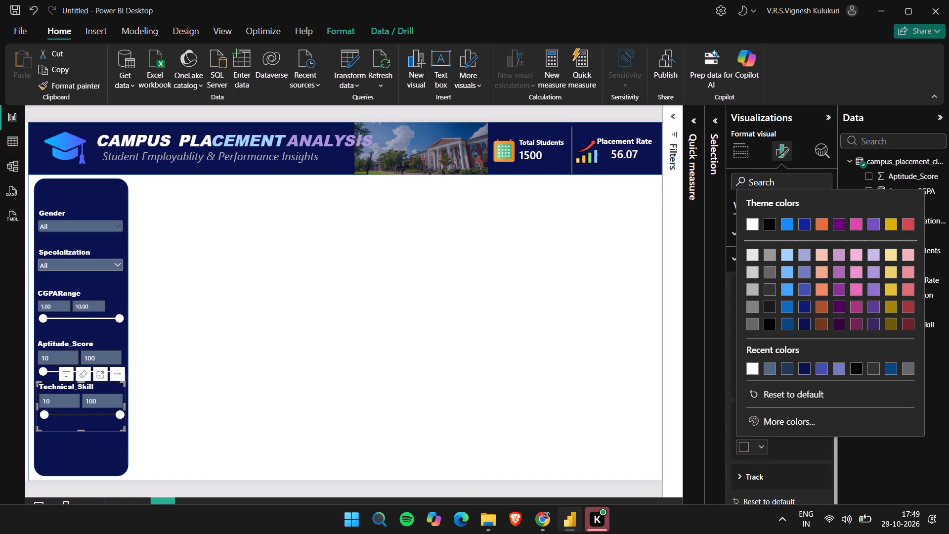
click(755, 368)
scroll(758, 442, down, 1)
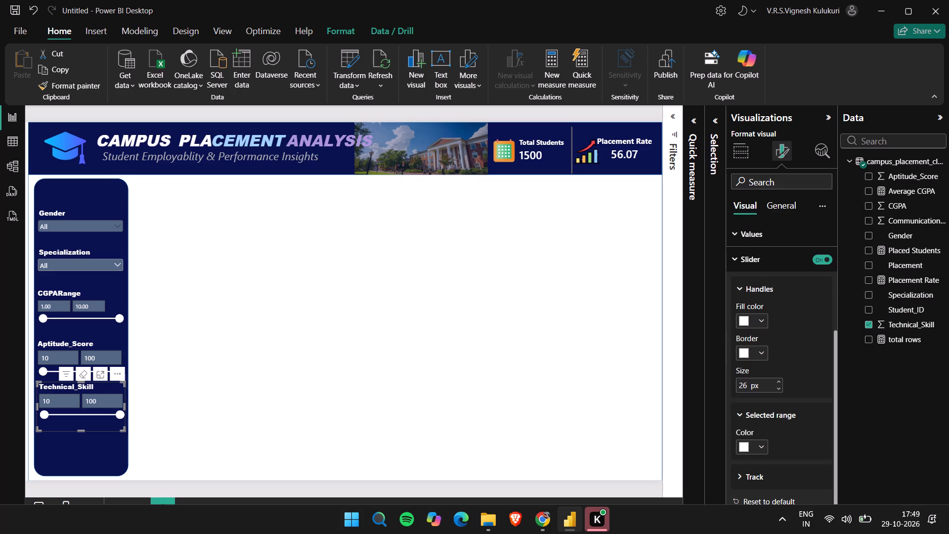
click(746, 470)
scroll(746, 495, down, 1)
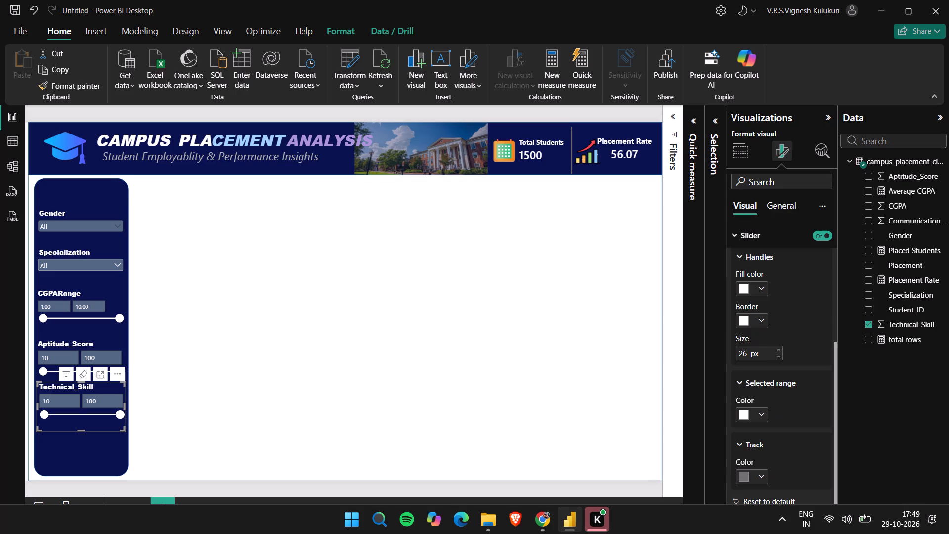
click(756, 478)
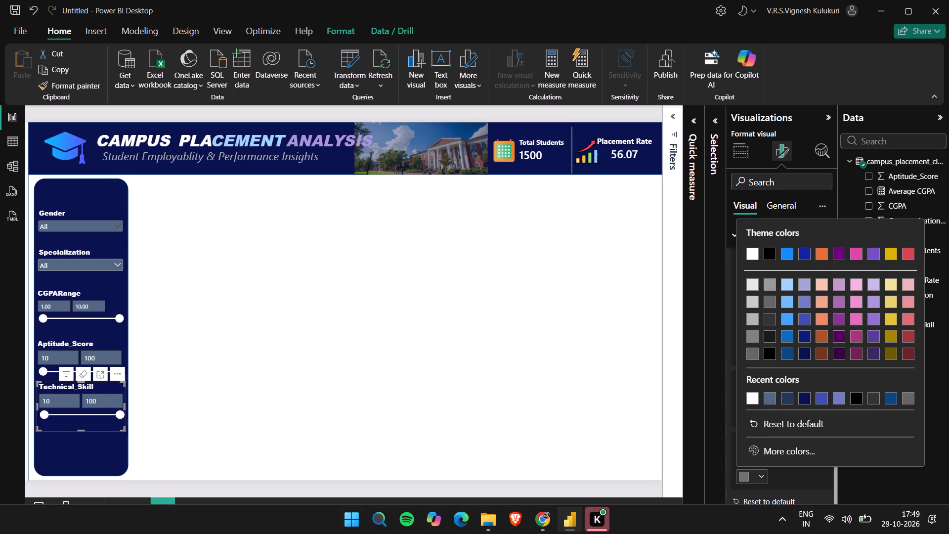
click(752, 398)
click(632, 484)
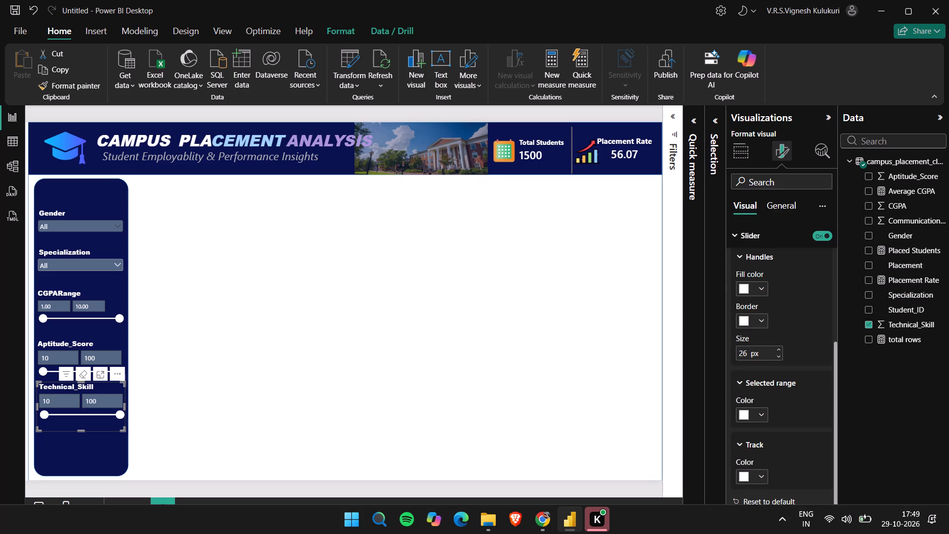
Move the Technical_Skill slicer slightly down the navy sidebar, leaving a gap below Aptitude_Score like those between the other slicers.
click(100, 390)
drag(100, 390, 99, 394)
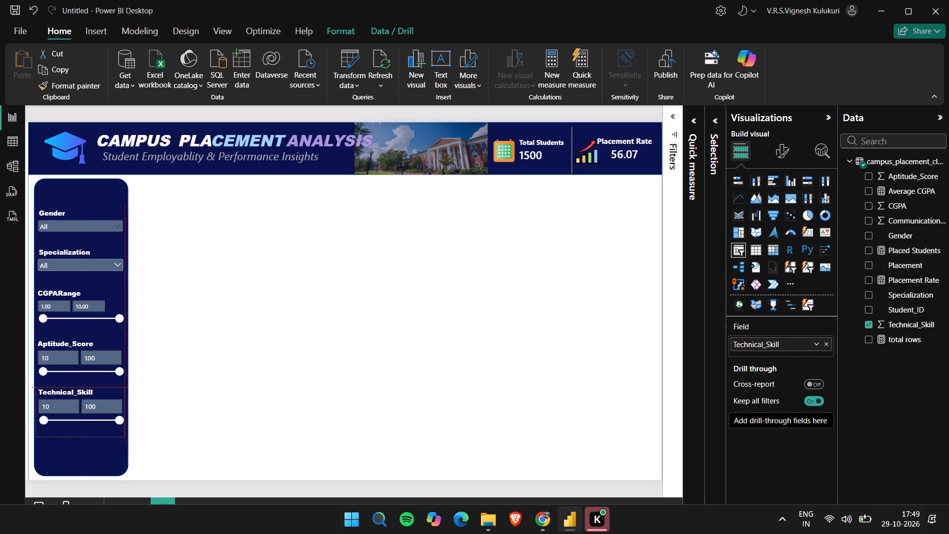
drag(99, 394, 102, 406)
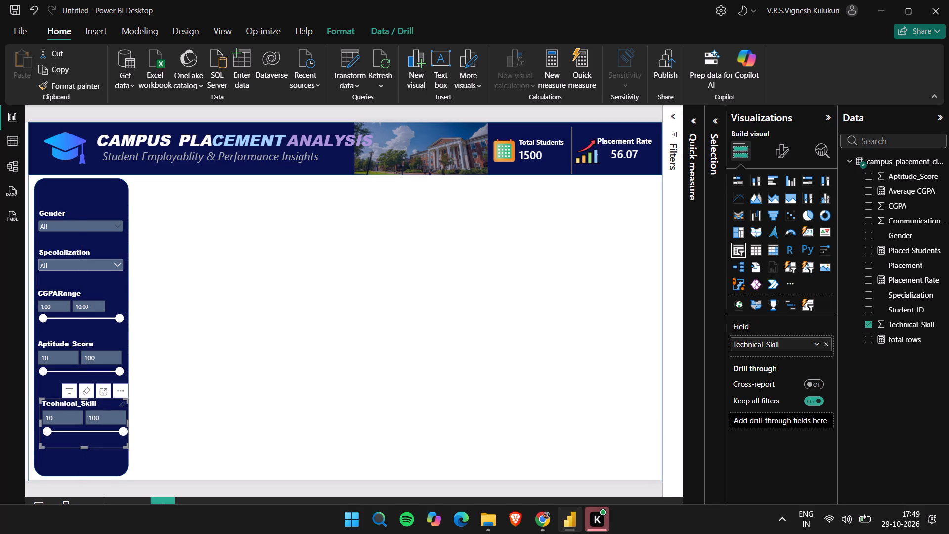
click(102, 406)
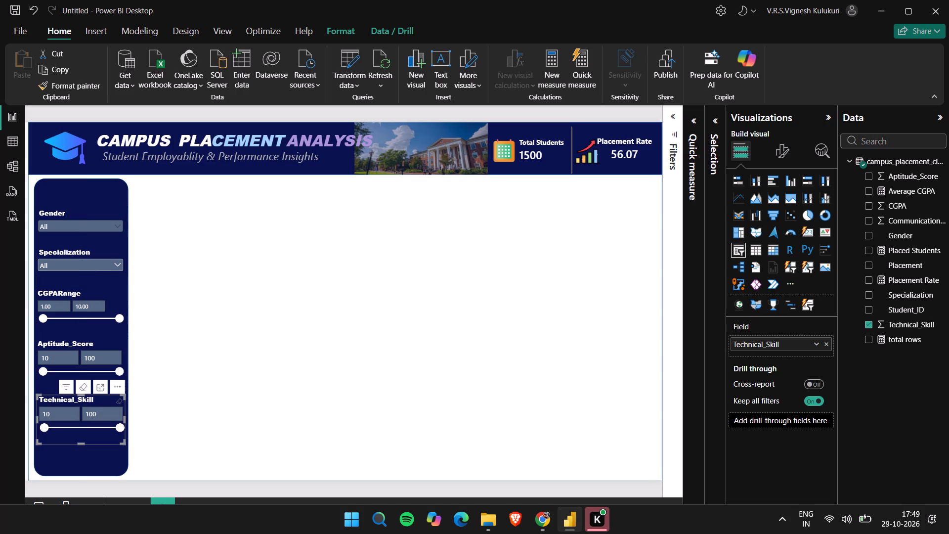
click(92, 487)
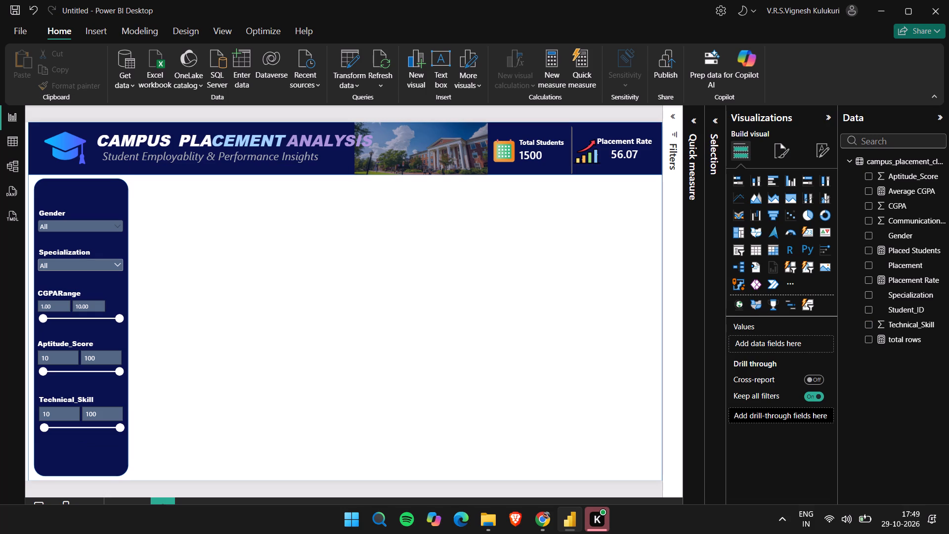
click(94, 485)
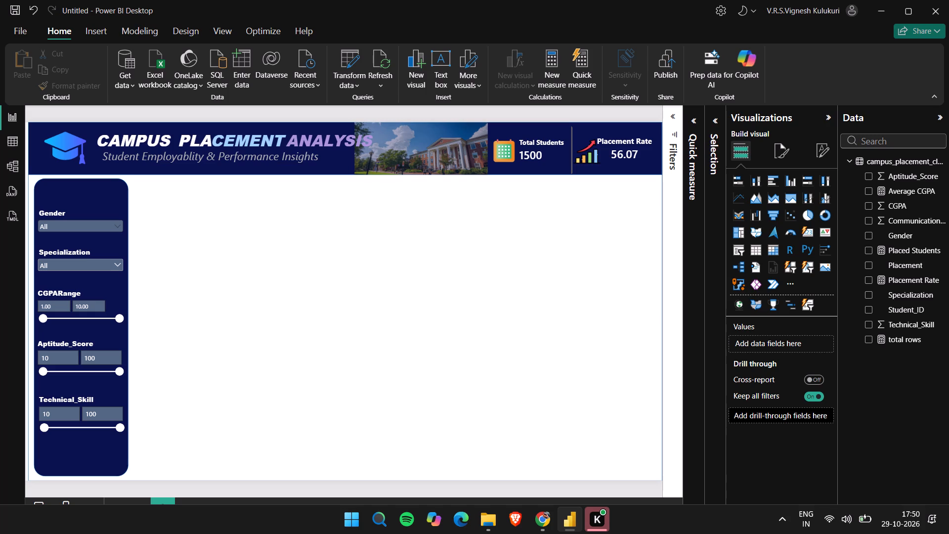
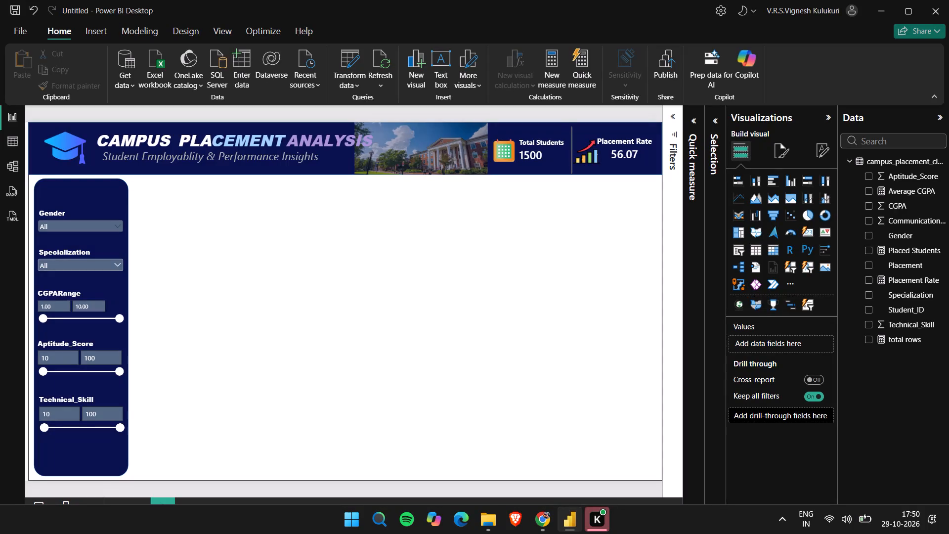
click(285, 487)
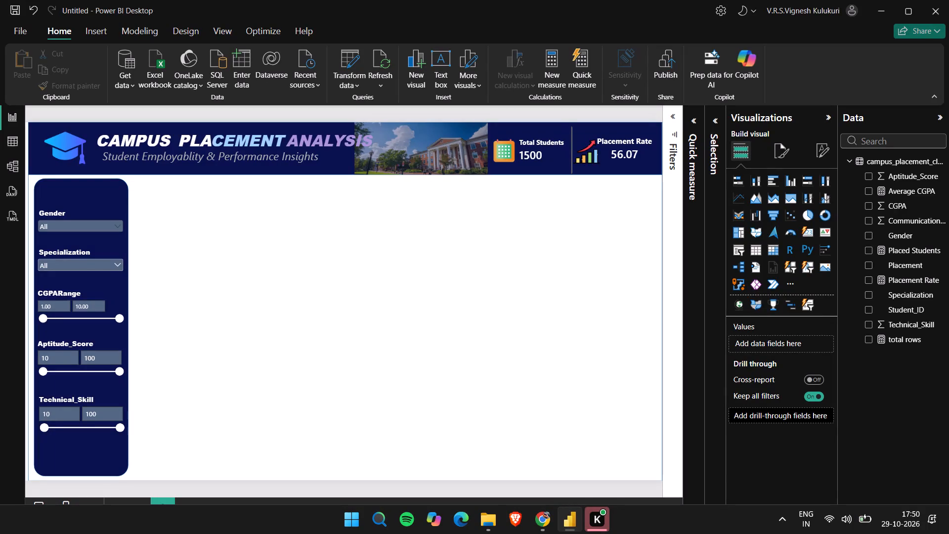
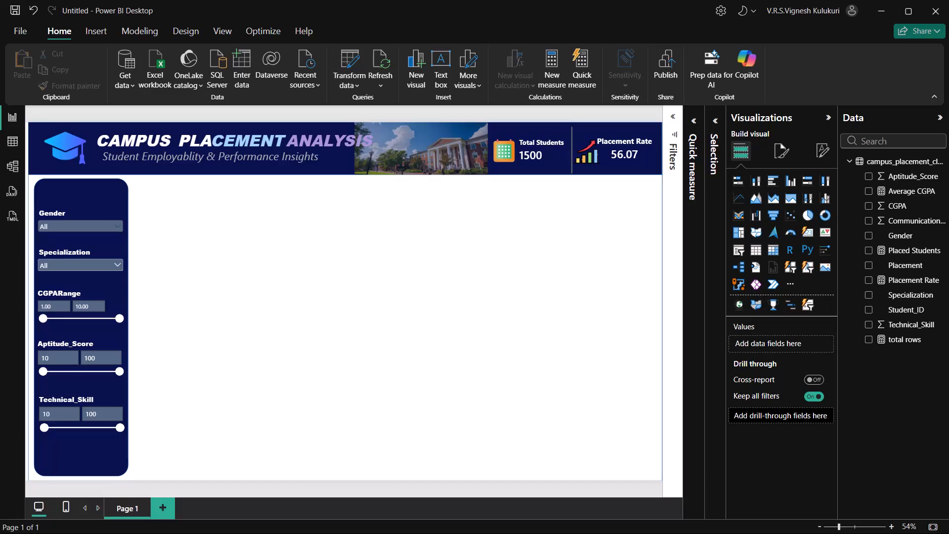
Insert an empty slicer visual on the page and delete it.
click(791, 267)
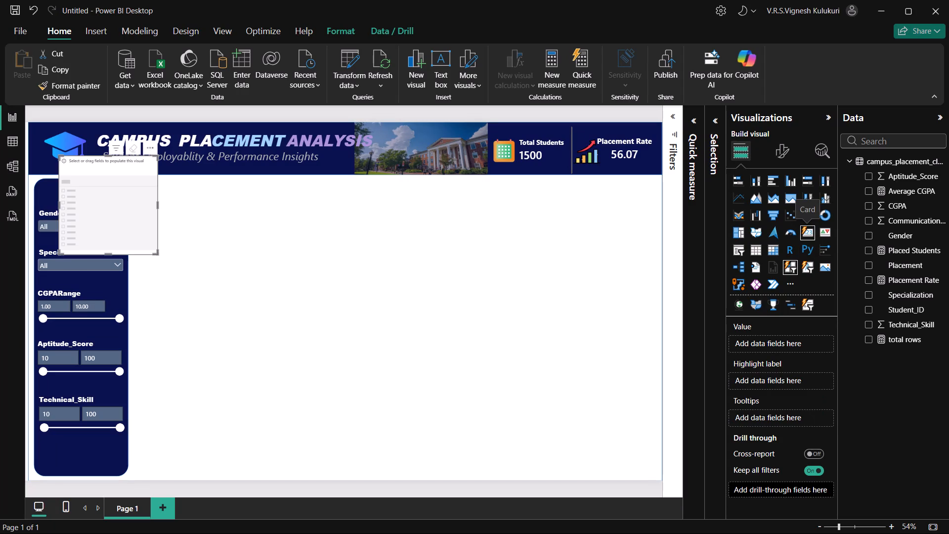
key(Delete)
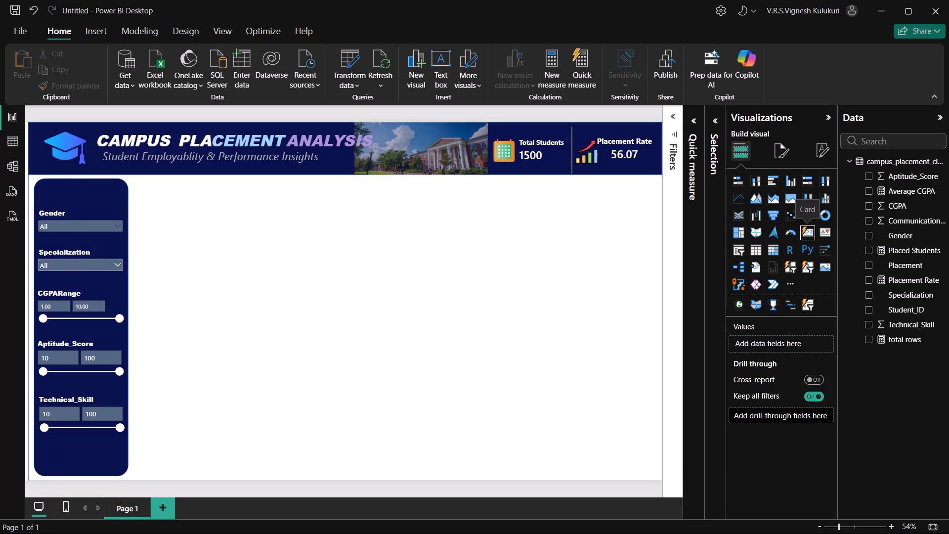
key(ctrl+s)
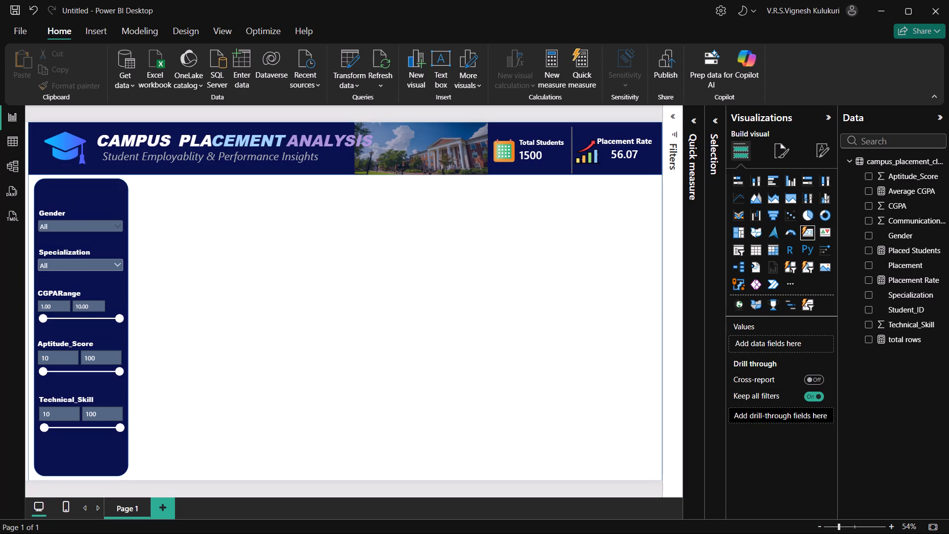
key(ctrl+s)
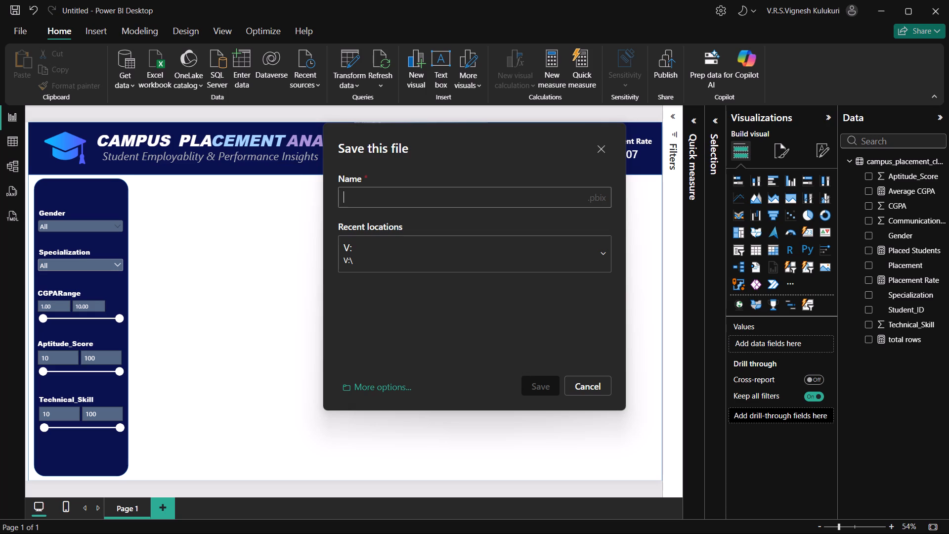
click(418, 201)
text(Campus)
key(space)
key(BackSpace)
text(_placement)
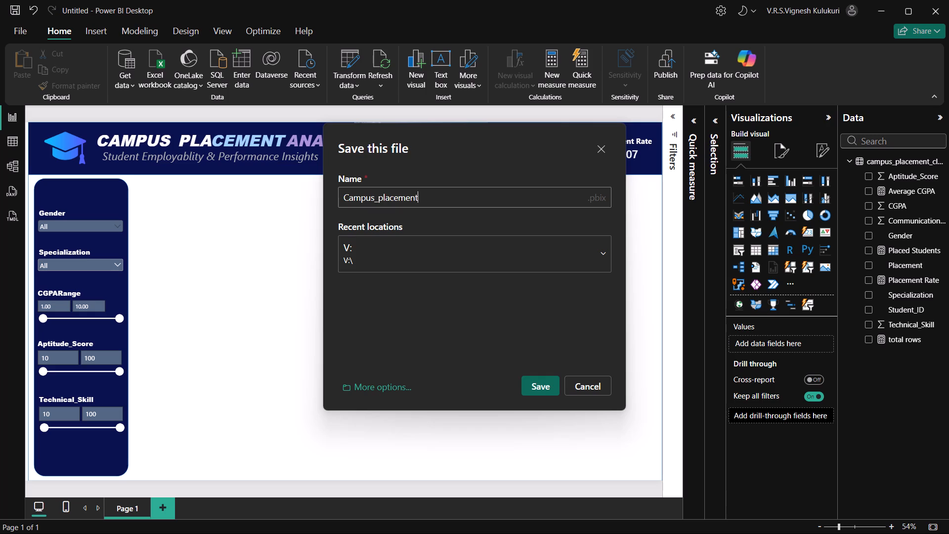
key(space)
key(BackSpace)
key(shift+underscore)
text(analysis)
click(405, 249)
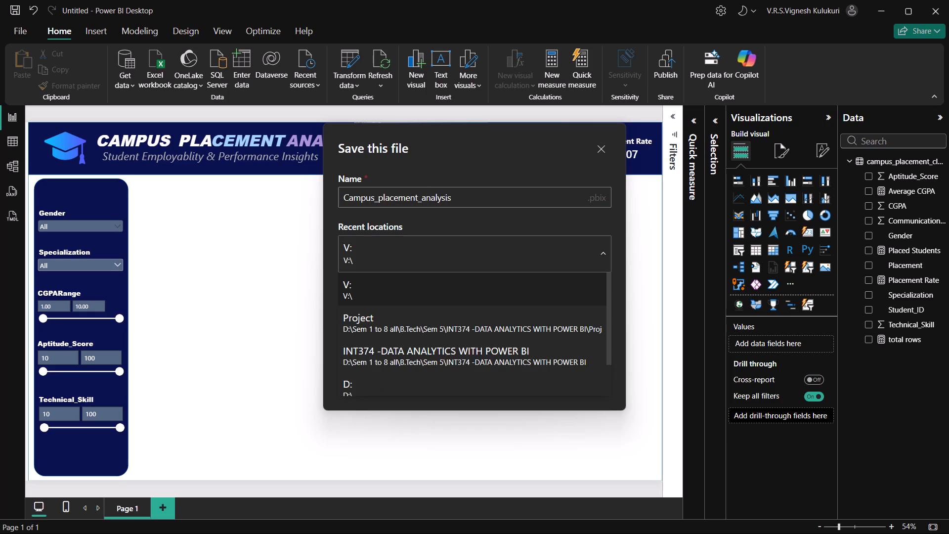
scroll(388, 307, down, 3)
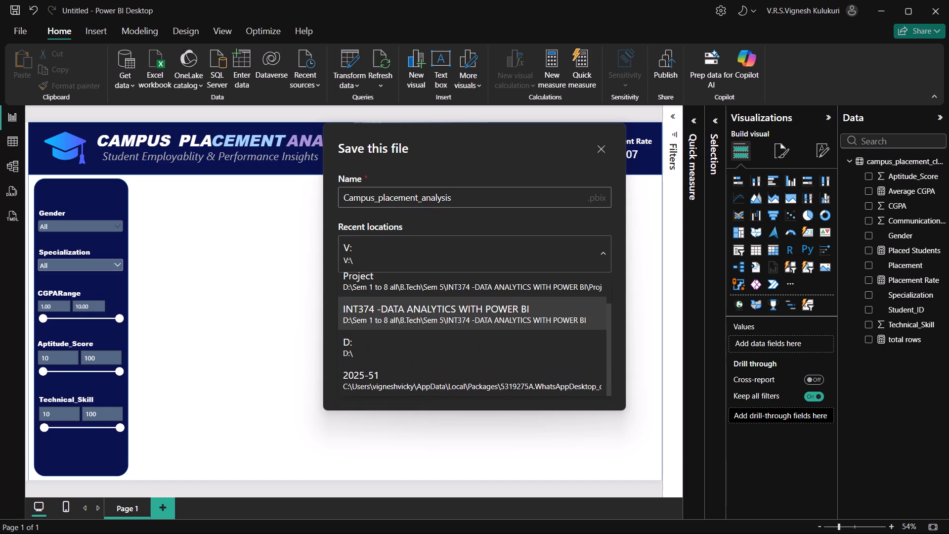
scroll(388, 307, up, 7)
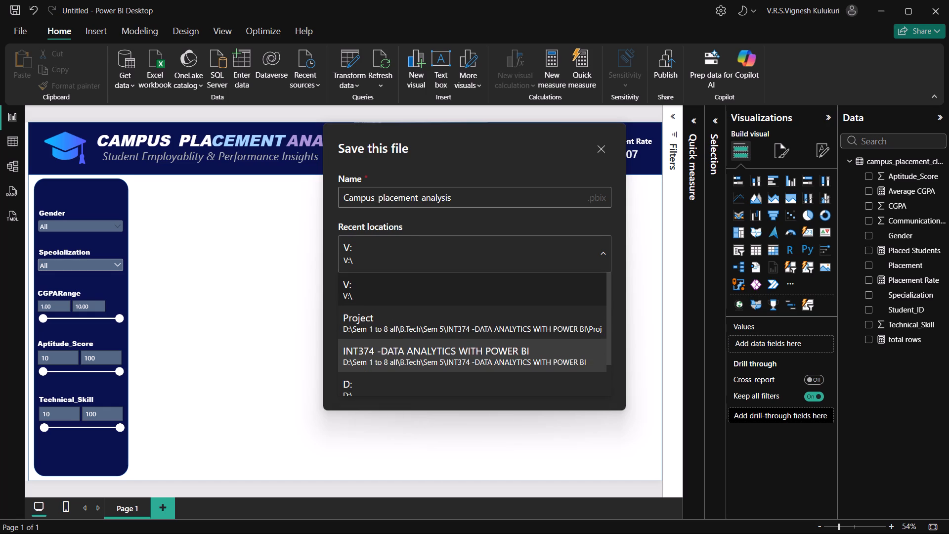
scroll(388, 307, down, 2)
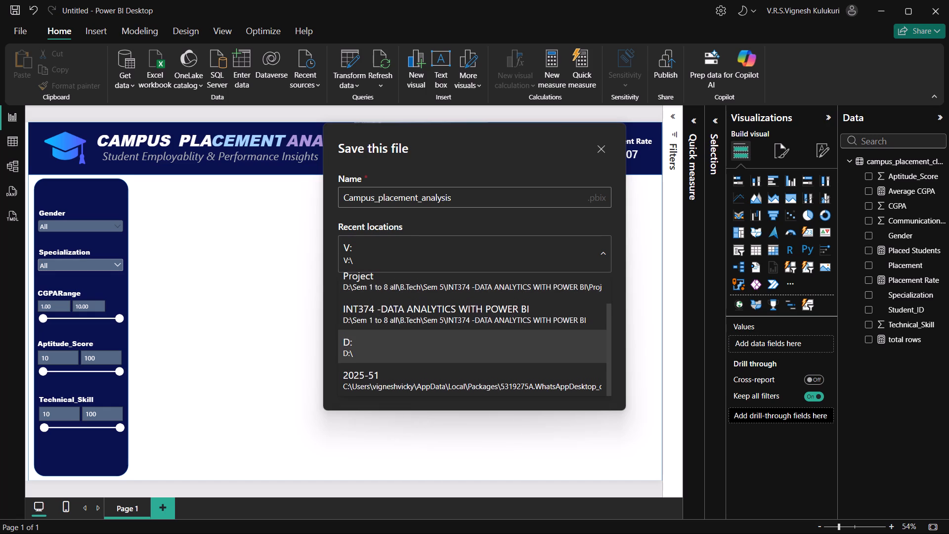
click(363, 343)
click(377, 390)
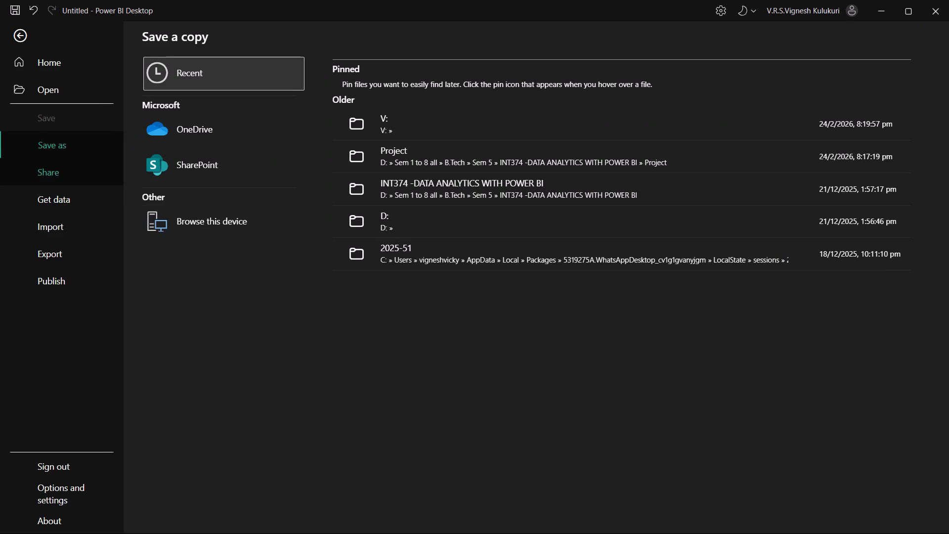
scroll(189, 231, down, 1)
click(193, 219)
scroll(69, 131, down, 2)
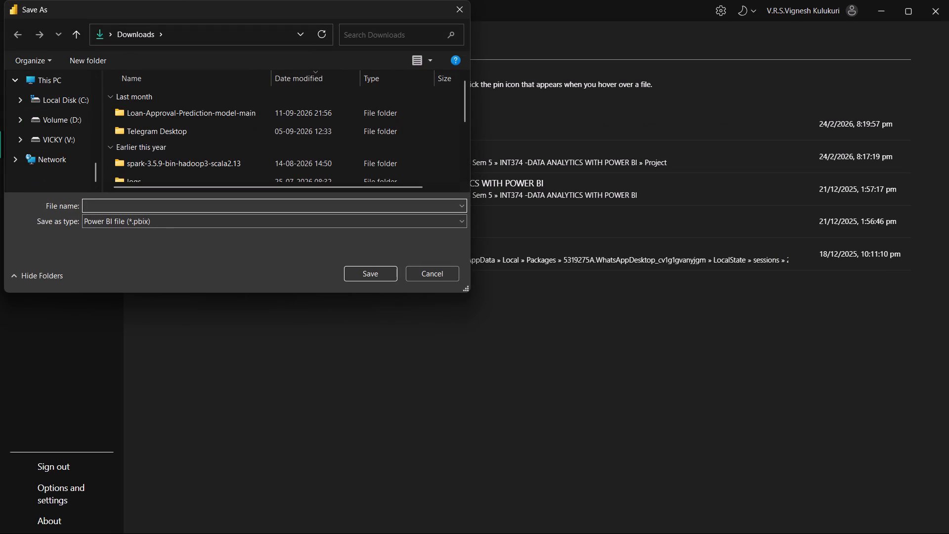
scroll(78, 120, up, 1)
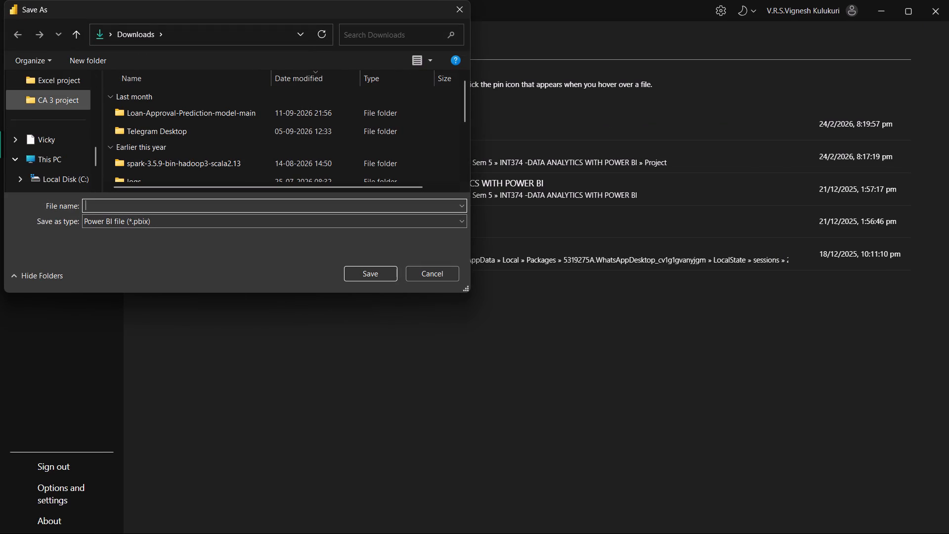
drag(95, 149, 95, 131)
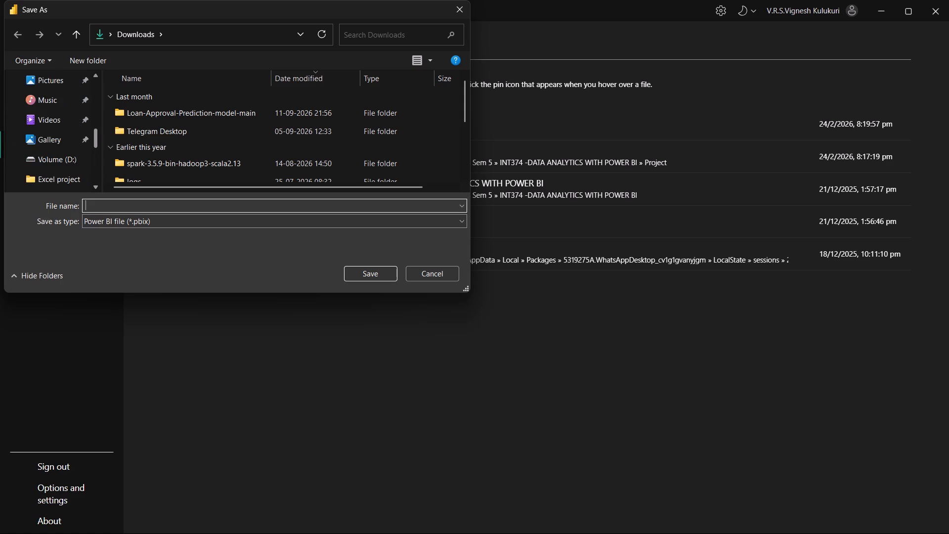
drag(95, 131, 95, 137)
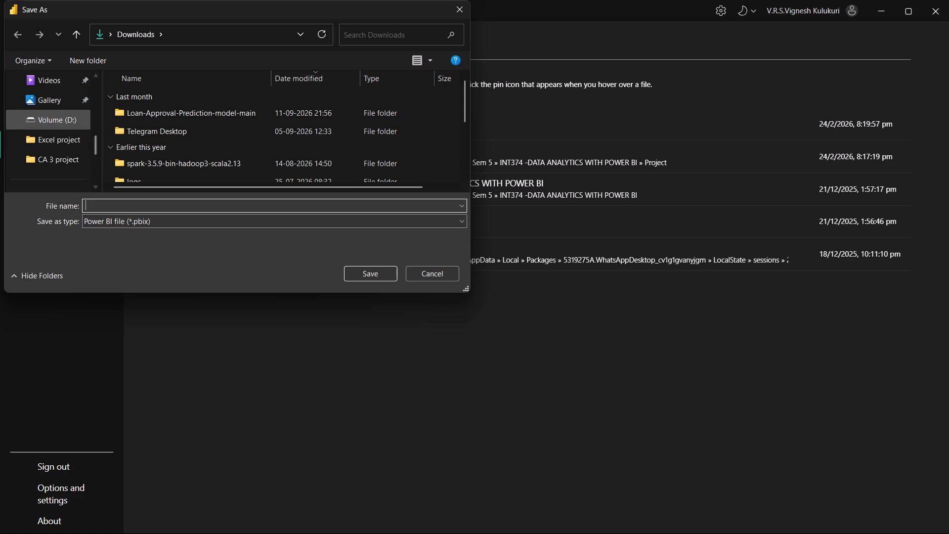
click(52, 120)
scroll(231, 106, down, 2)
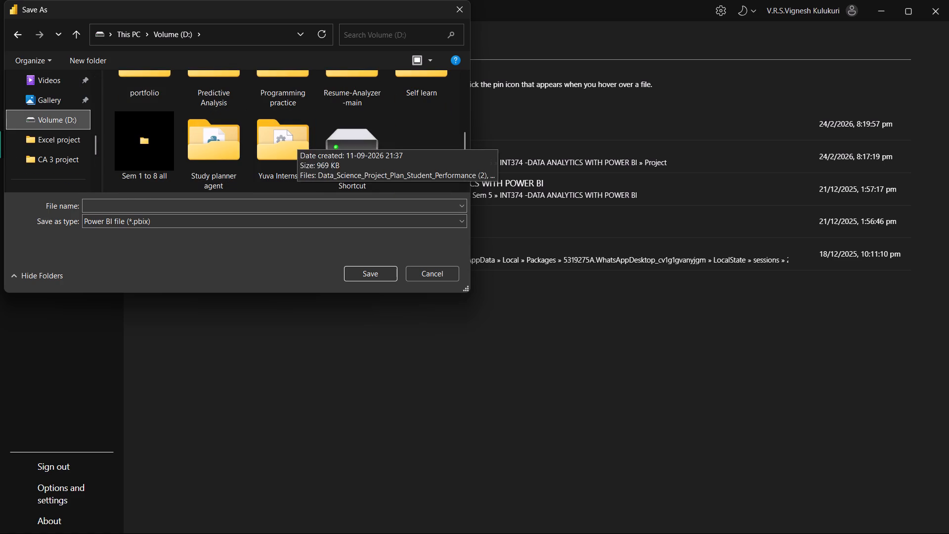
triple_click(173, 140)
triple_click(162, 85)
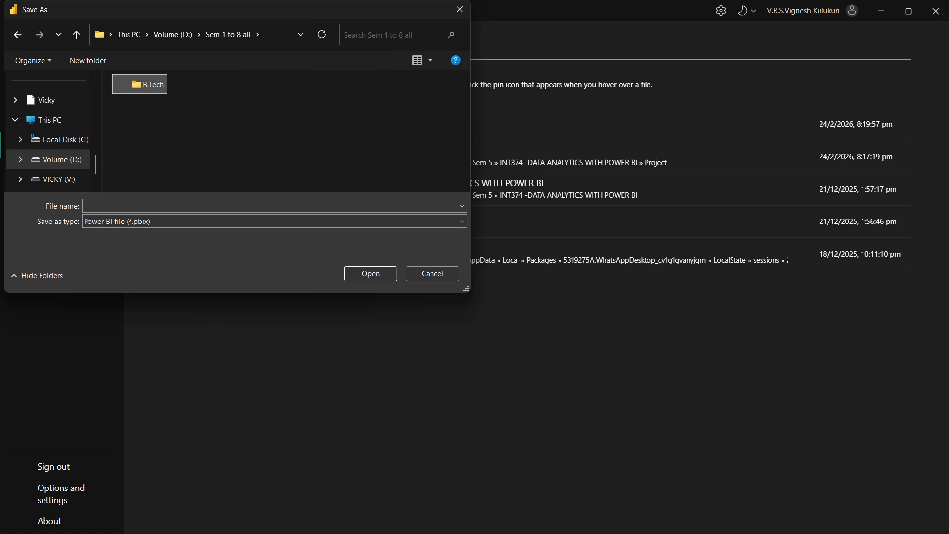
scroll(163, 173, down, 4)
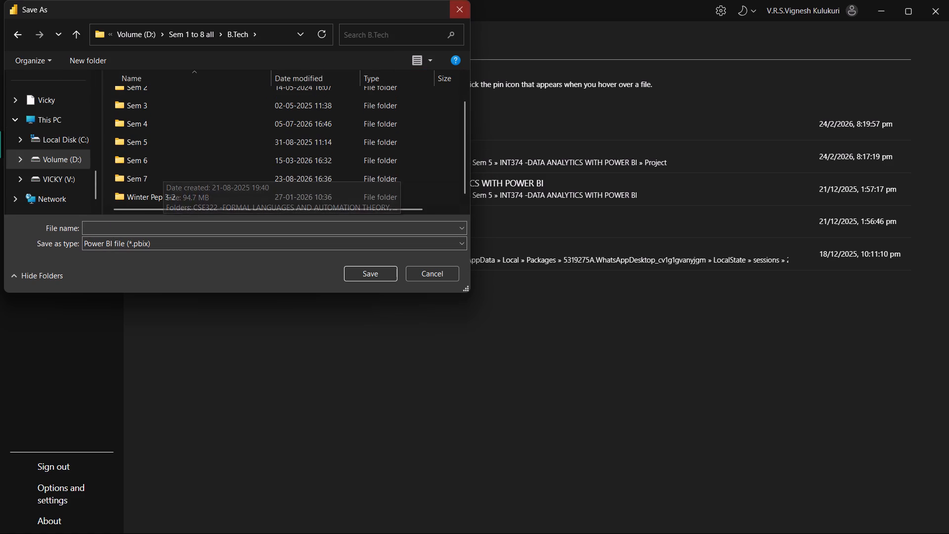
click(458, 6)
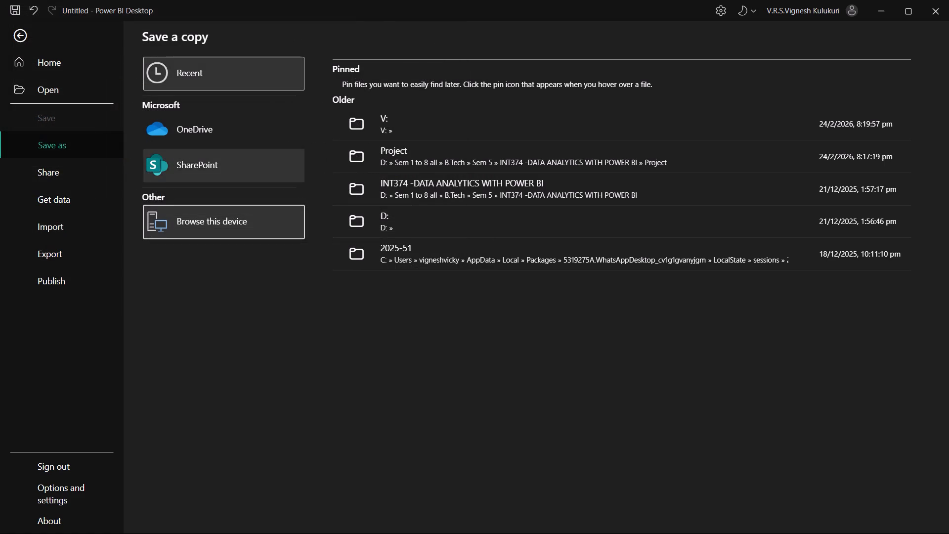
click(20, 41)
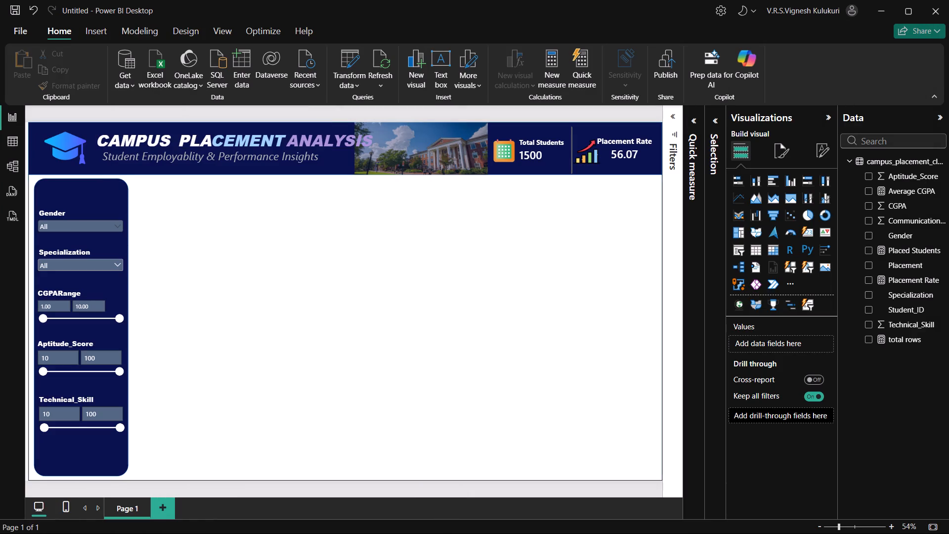
Save the report as campus_placement_dashboard in the V:\ location.
key(ctrl+s)
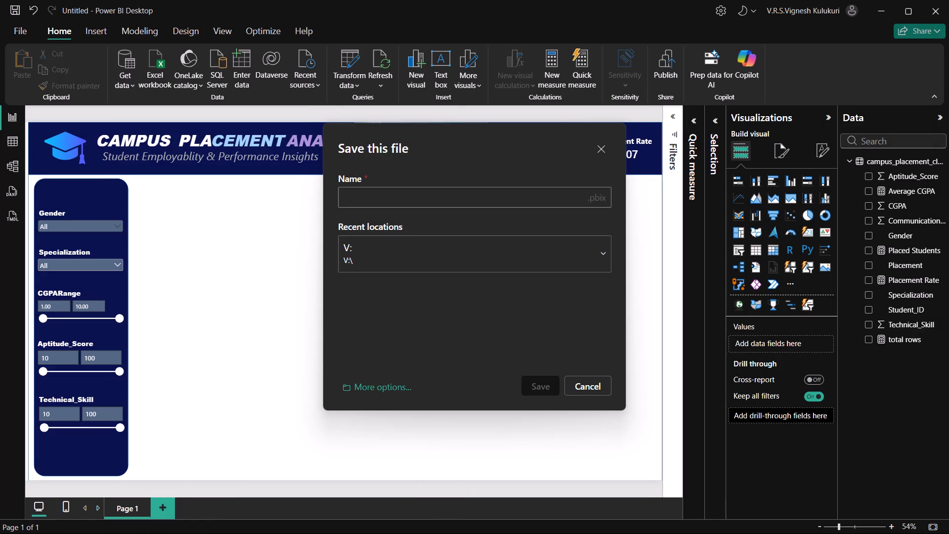
click(385, 200)
text(campus_placemnt)
key(BackSpace)
key(BackSpace)
key(BackSpace)
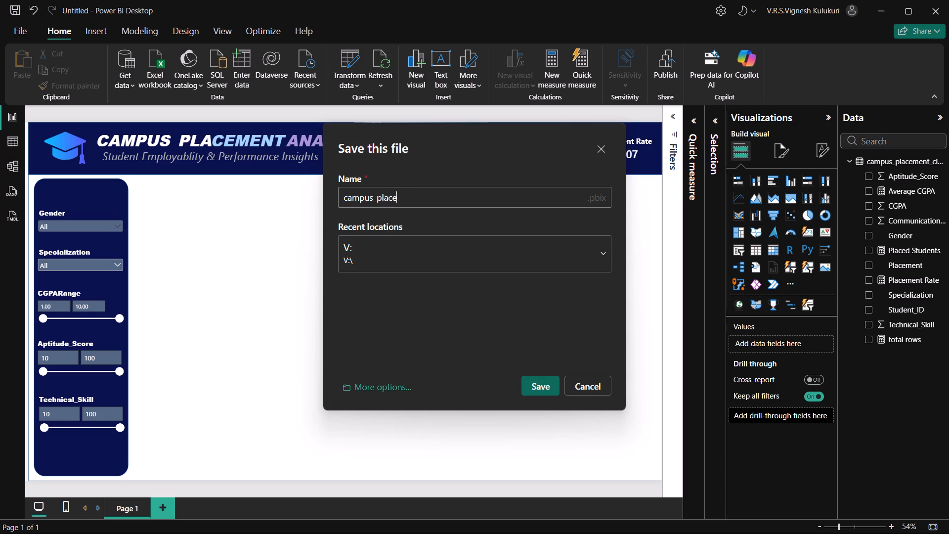
text(ment_dashboard)
key(Return)
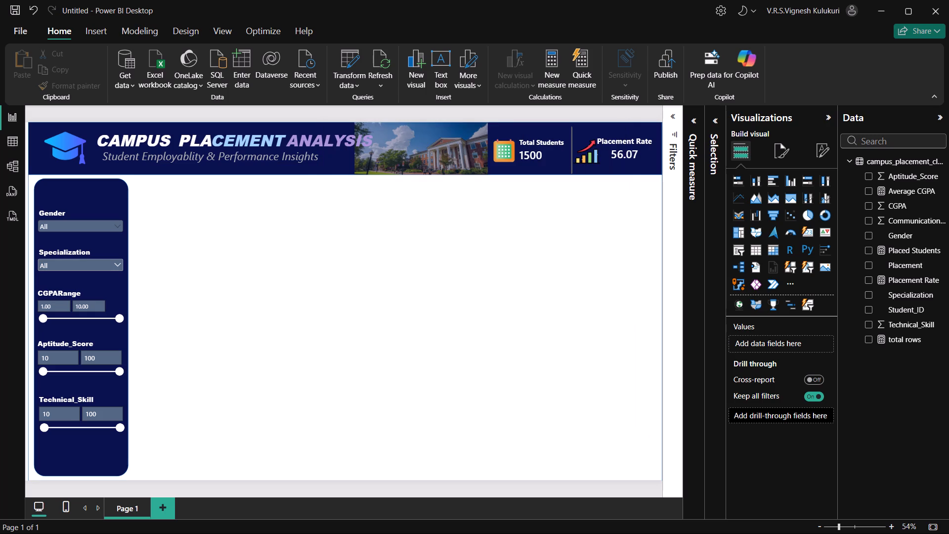